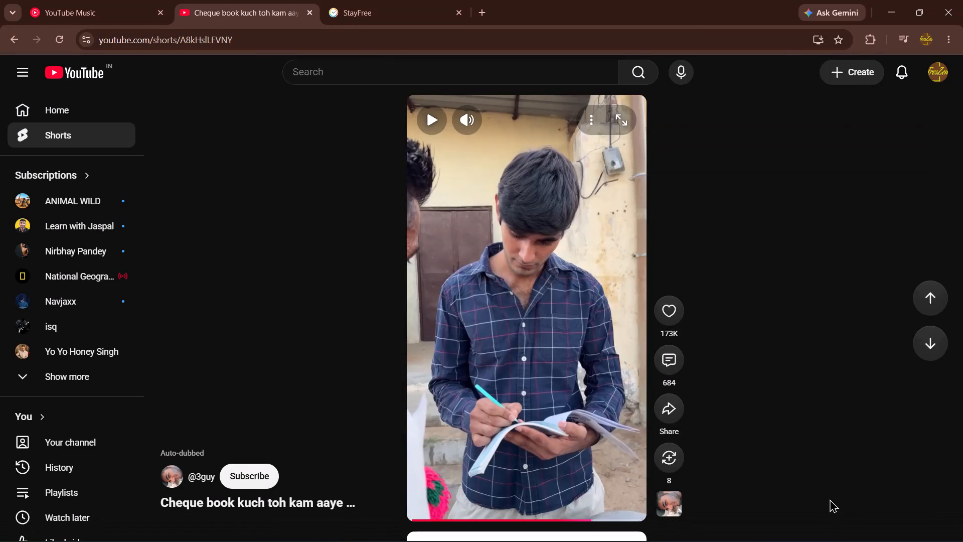
Close the YouTube Shorts tab and the StayFree usage limits tab.
{"action": "key", "text": "ctrl+w"}
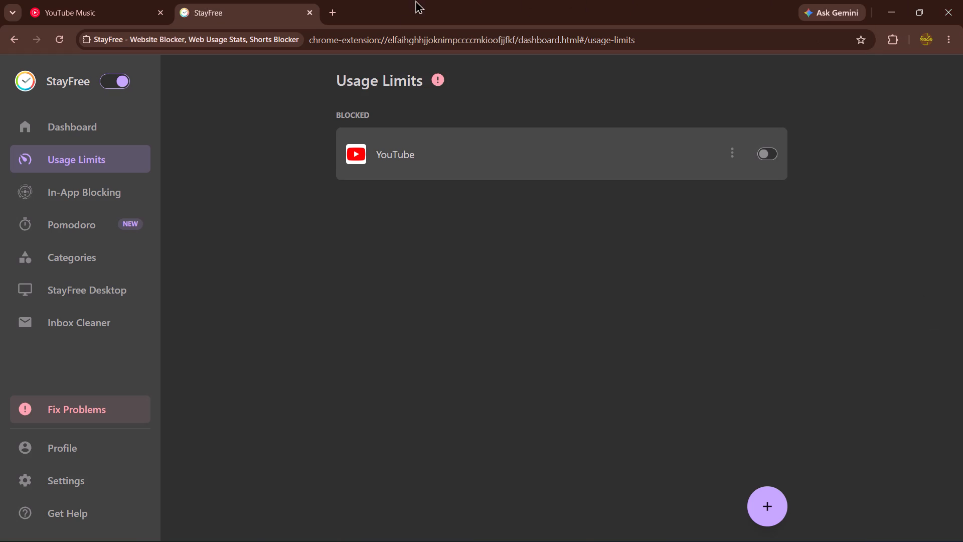
{"action": "left_click", "coordinate": [770, 154]}
{"action": "left_click", "coordinate": [770, 154]}
{"action": "left_click", "coordinate": [828, 233]}
{"action": "key", "text": "ctrl+w"}
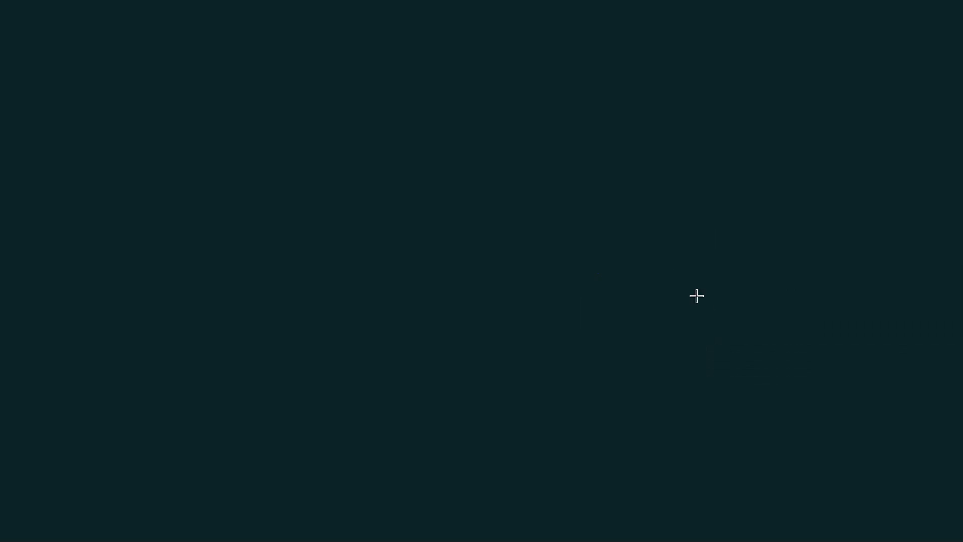
Switch to the Exness 3-minute Gold vs US Dollar chart and examine the marked trades from 21 October through the evening of 22 October.
{"action": "left_click_drag", "start_coordinate": [889, 237], "coordinate": [699, 321]}
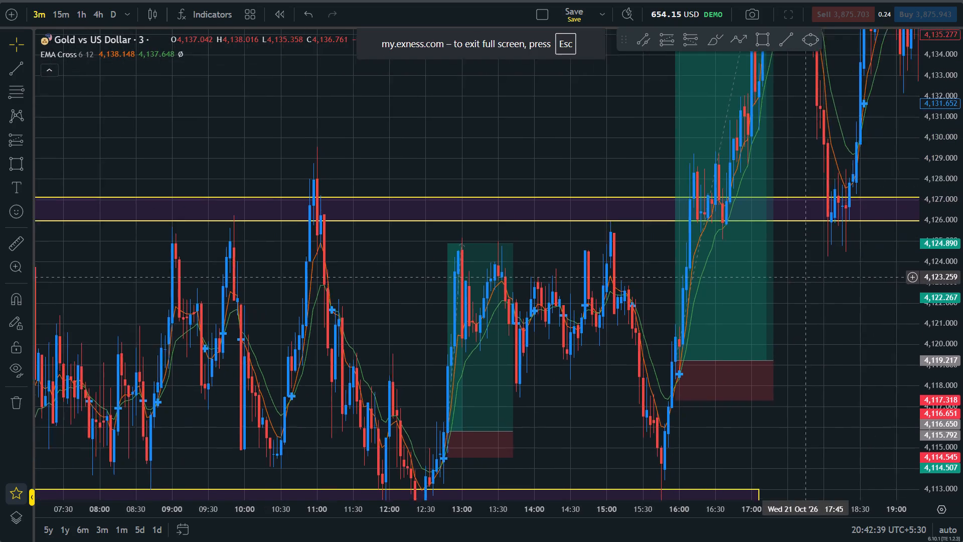
{"action": "left_click_drag", "start_coordinate": [699, 321], "coordinate": [509, 421]}
{"action": "left_click_drag", "start_coordinate": [962, 120], "coordinate": [962, 225]}
{"action": "left_click_drag", "start_coordinate": [828, 230], "coordinate": [416, 298]}
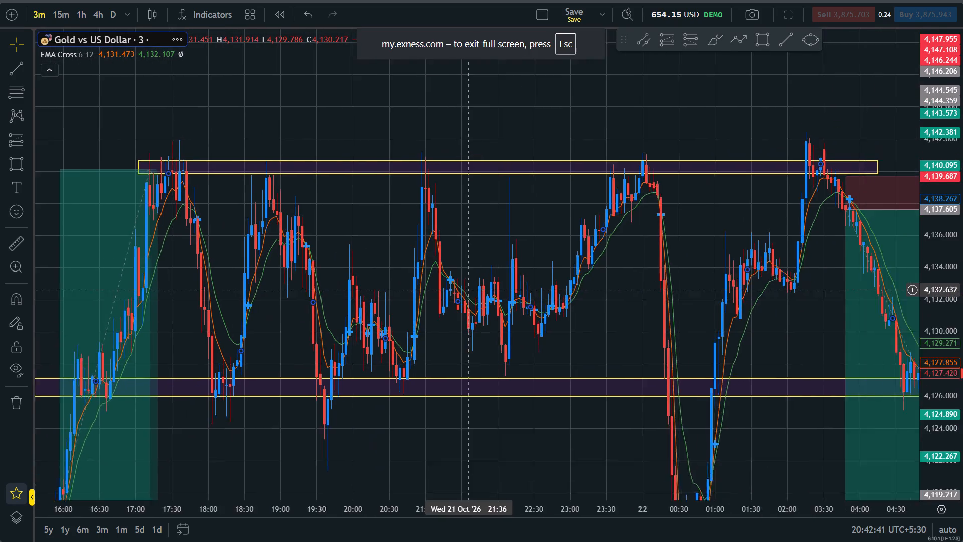
{"action": "left_click_drag", "start_coordinate": [416, 298], "coordinate": [340, 299]}
{"action": "left_click_drag", "start_coordinate": [679, 356], "coordinate": [294, 128]}
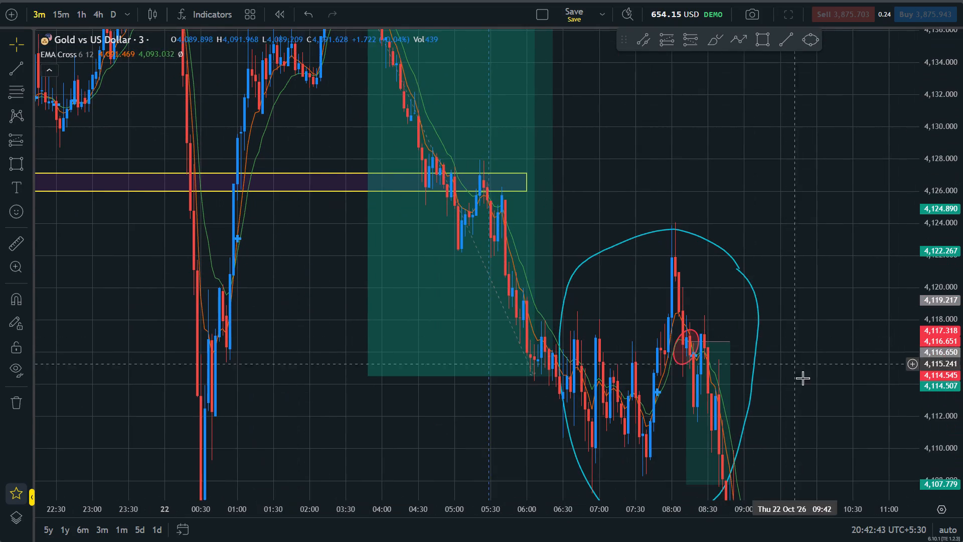
{"action": "left_click_drag", "start_coordinate": [813, 408], "coordinate": [685, 125]}
{"action": "left_click_drag", "start_coordinate": [962, 280], "coordinate": [962, 439]}
{"action": "left_click_drag", "start_coordinate": [752, 338], "coordinate": [192, 267]}
{"action": "left_click_drag", "start_coordinate": [749, 361], "coordinate": [743, 257]}
{"action": "left_click_drag", "start_coordinate": [850, 314], "coordinate": [858, 177]}
{"action": "left_click_drag", "start_coordinate": [838, 172], "coordinate": [830, 333]}
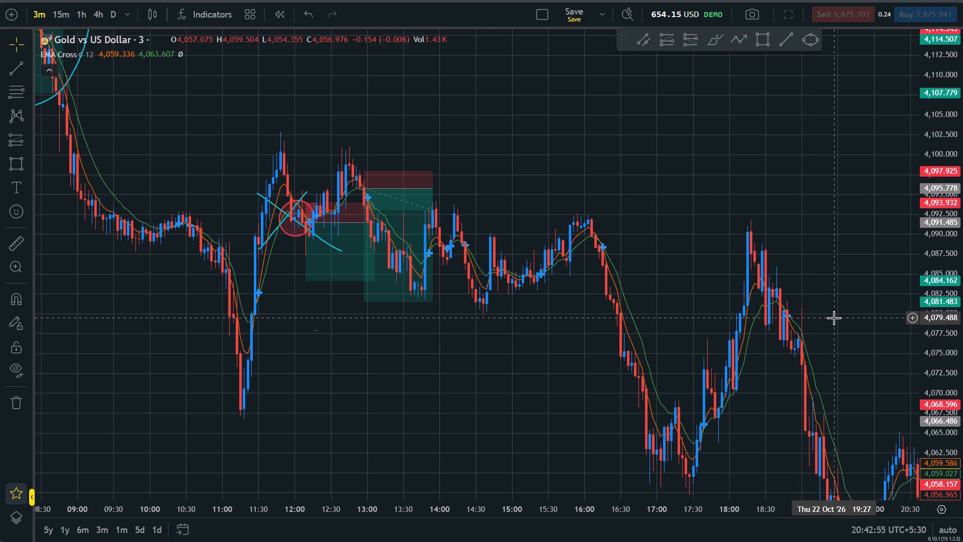
Look back over the gold chart from the 22 October afternoon trades to the yellow-bordered zones of 21 October.
{"action": "left_click_drag", "start_coordinate": [641, 180], "coordinate": [725, 209]}
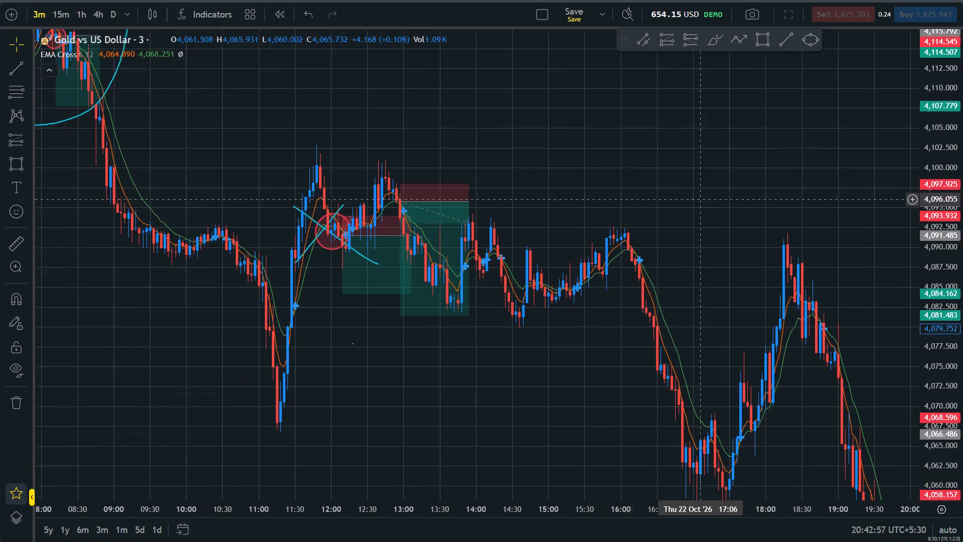
{"action": "left_click_drag", "start_coordinate": [725, 209], "coordinate": [788, 254]}
{"action": "left_click_drag", "start_coordinate": [962, 368], "coordinate": [958, 241]}
{"action": "left_click_drag", "start_coordinate": [644, 181], "coordinate": [855, 333]}
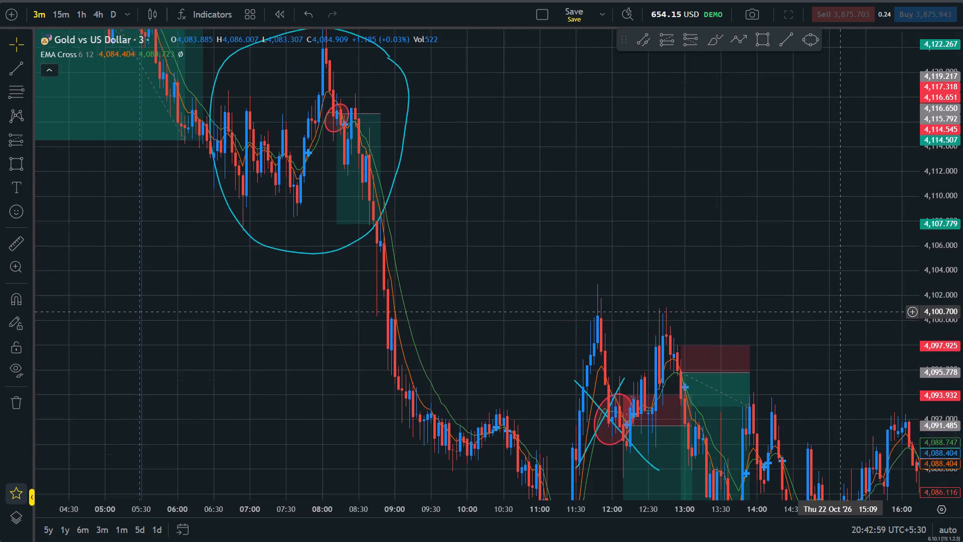
{"action": "left_click_drag", "start_coordinate": [855, 333], "coordinate": [859, 335]}
{"action": "left_click_drag", "start_coordinate": [549, 249], "coordinate": [933, 428]}
{"action": "scroll", "coordinate": [348, 391], "scroll_direction": "down", "scroll_amount": 2}
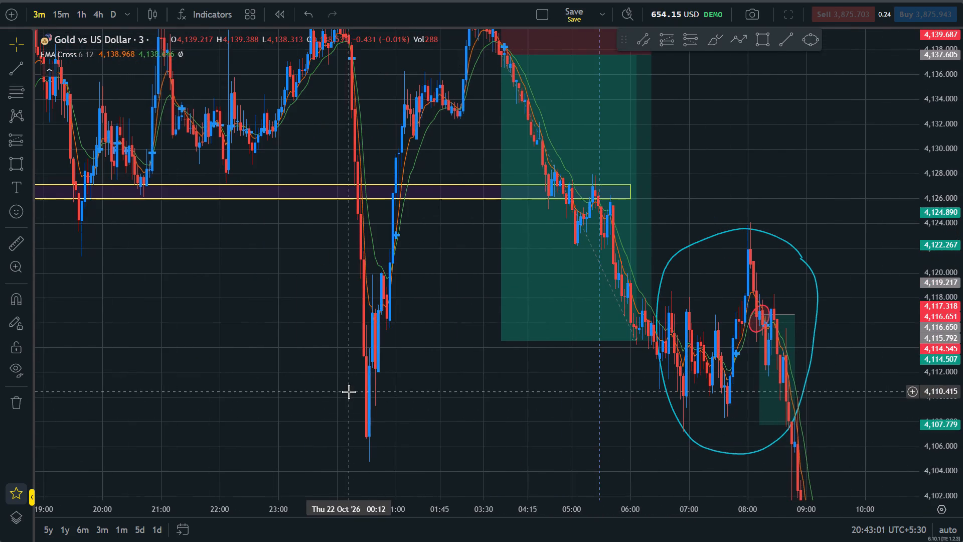
{"action": "left_click_drag", "start_coordinate": [241, 262], "coordinate": [540, 467]}
{"action": "scroll", "coordinate": [566, 440], "scroll_direction": "down", "scroll_amount": 2}
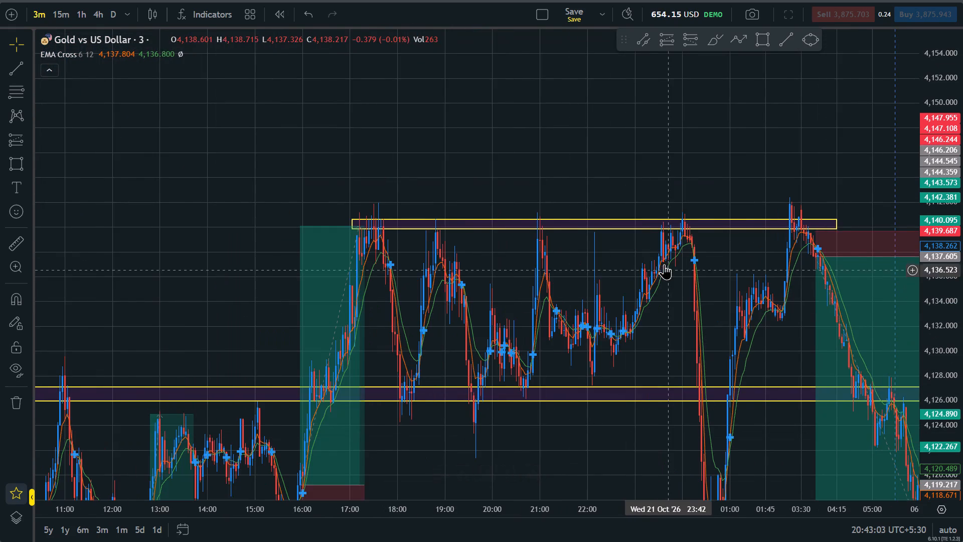
Examine the price action around the two yellow-bordered zones and the short position starting near 03:45 on 22 October.
{"action": "left_click_drag", "start_coordinate": [664, 264], "coordinate": [735, 151]}
{"action": "scroll", "coordinate": [731, 161], "scroll_direction": "up", "scroll_amount": 6}
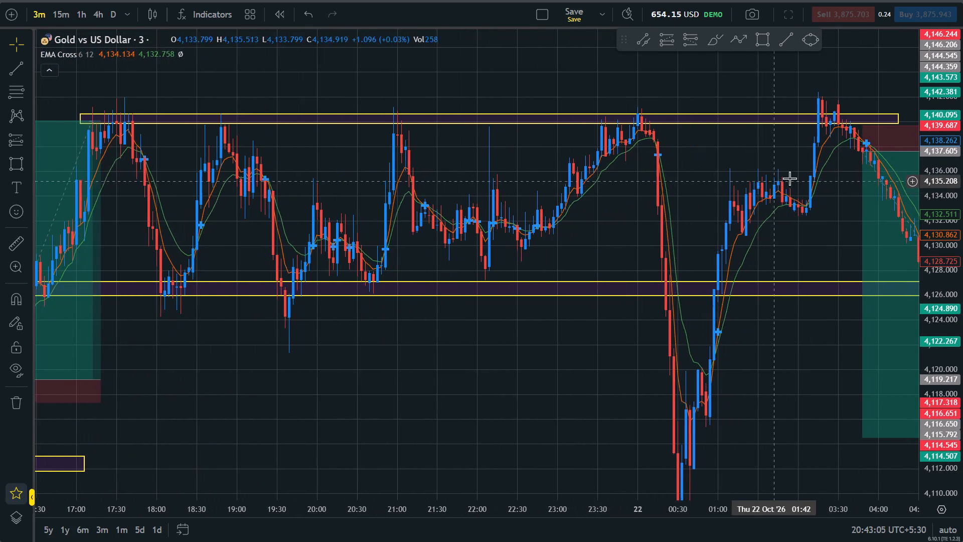
{"action": "left_click_drag", "start_coordinate": [789, 173], "coordinate": [677, 225]}
{"action": "scroll", "coordinate": [677, 225], "scroll_direction": "up", "scroll_amount": 1}
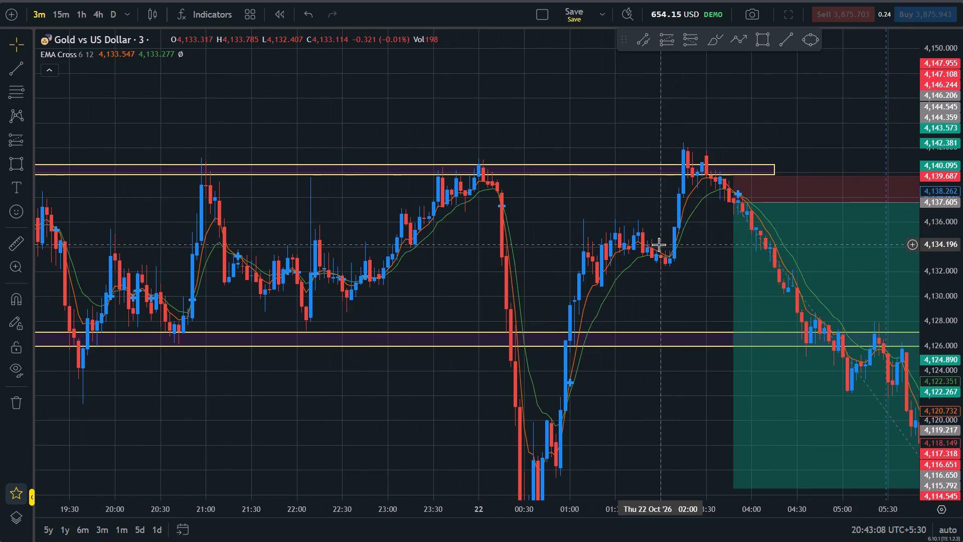
{"action": "left_click_drag", "start_coordinate": [595, 203], "coordinate": [568, 205]}
{"action": "left_click_drag", "start_coordinate": [667, 282], "coordinate": [600, 287]}
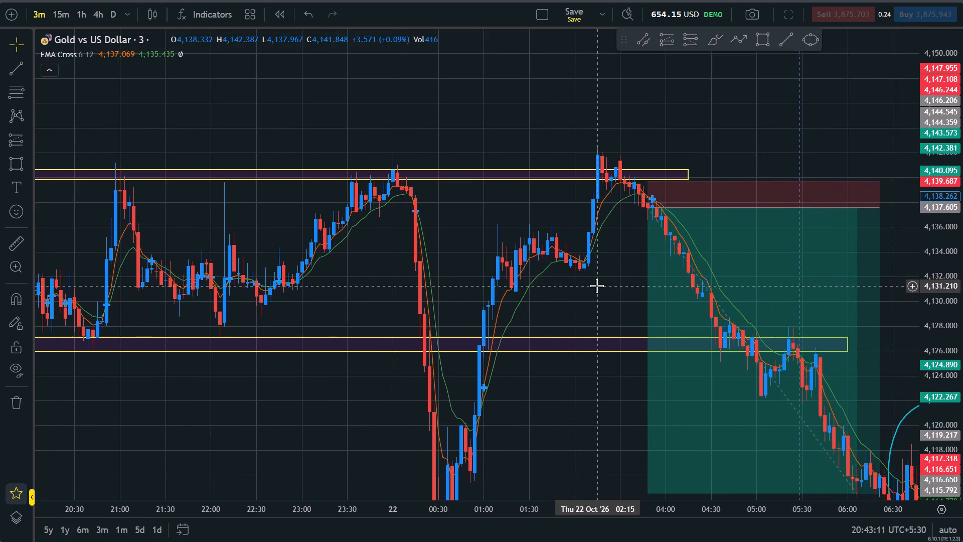
{"action": "left_click_drag", "start_coordinate": [574, 280], "coordinate": [442, 224]}
{"action": "left_click_drag", "start_coordinate": [833, 213], "coordinate": [806, 239]}
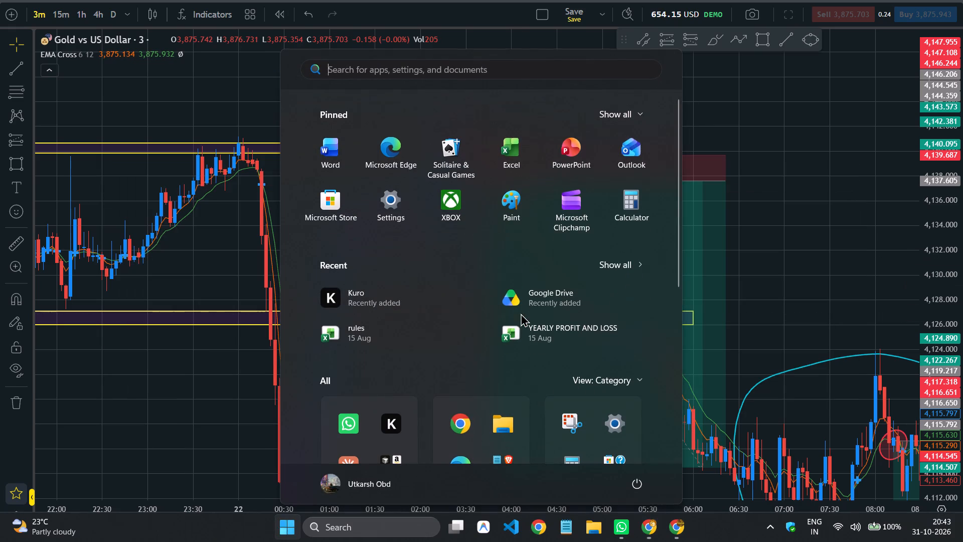
Launch the recently added Kuro app.
{"action": "left_click", "coordinate": [344, 287]}
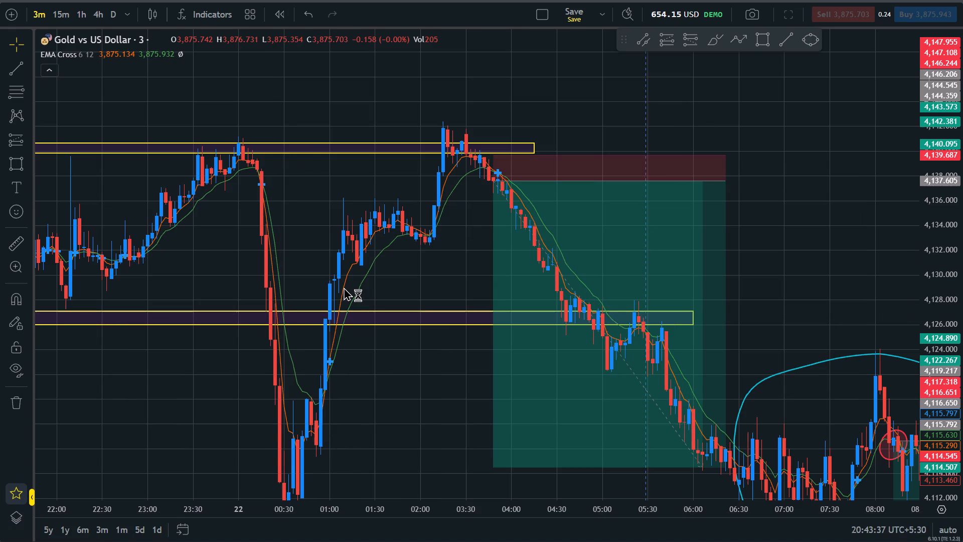
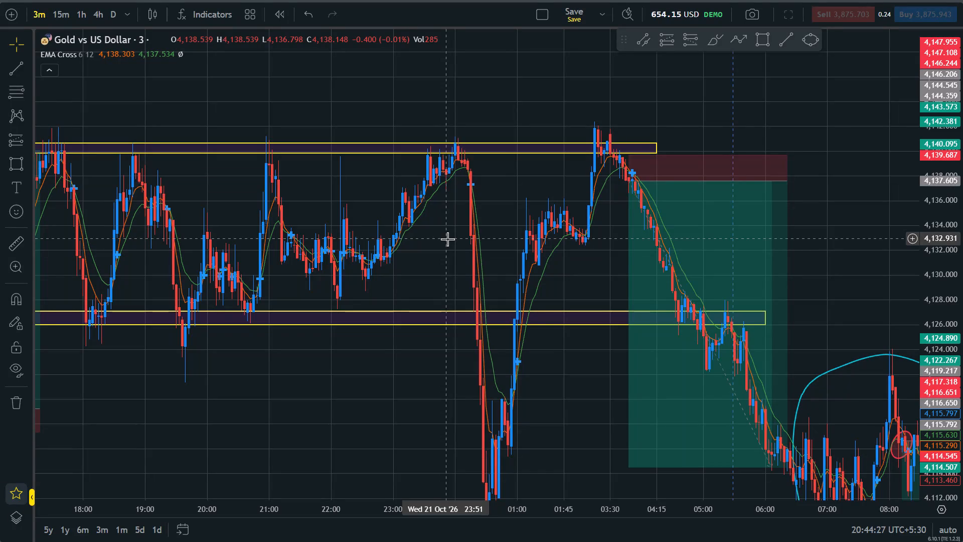
Examine the gold price action around the yellow-bordered zones from 21 October to the circled area on the morning of 22 October.
{"action": "scroll", "coordinate": [447, 239], "scroll_direction": "up", "scroll_amount": 1}
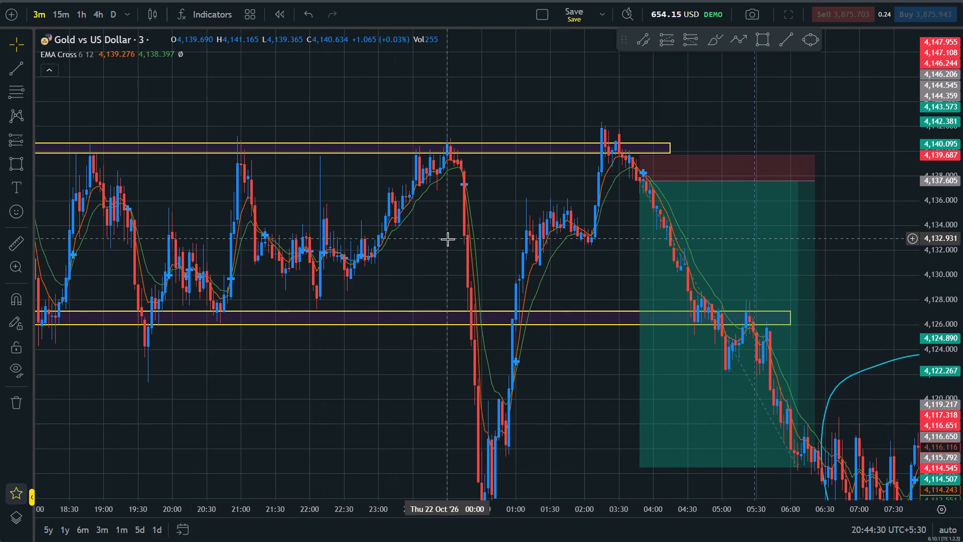
{"action": "left_click_drag", "start_coordinate": [587, 258], "coordinate": [579, 312]}
{"action": "scroll", "coordinate": [579, 312], "scroll_direction": "down", "scroll_amount": 4}
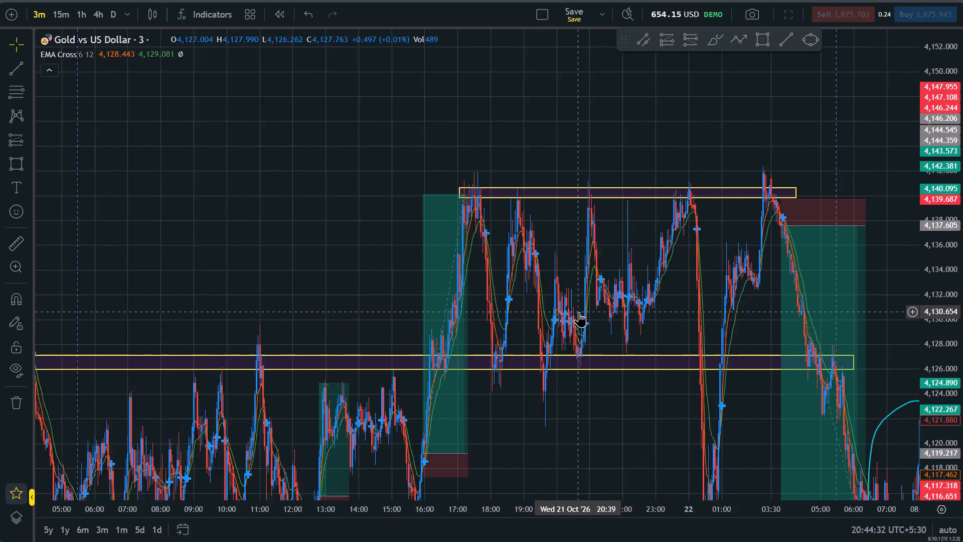
{"action": "scroll", "coordinate": [579, 312], "scroll_direction": "down", "scroll_amount": 1}
{"action": "left_click_drag", "start_coordinate": [360, 285], "coordinate": [446, 176]}
{"action": "left_click_drag", "start_coordinate": [962, 290], "coordinate": [948, 370]}
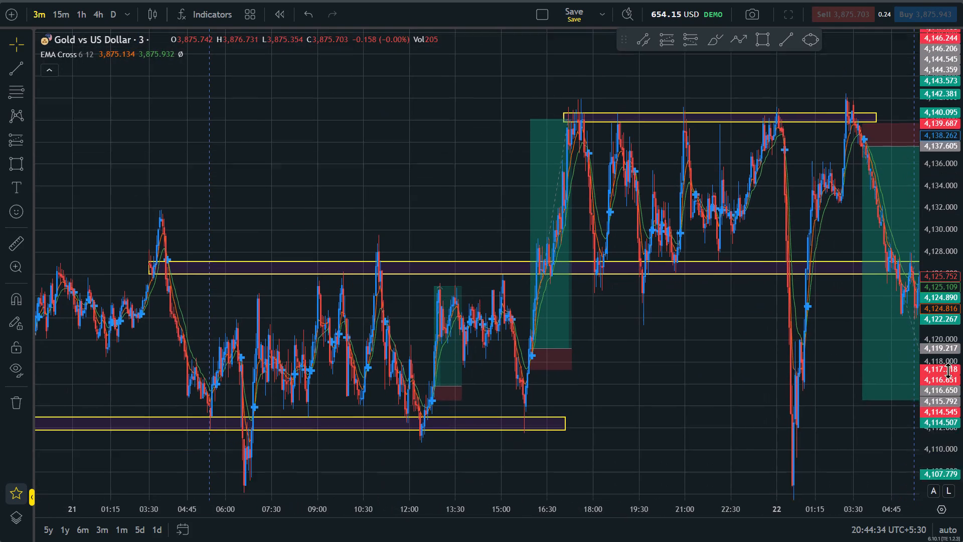
{"action": "left_click_drag", "start_coordinate": [948, 370], "coordinate": [947, 372]}
{"action": "left_click_drag", "start_coordinate": [740, 341], "coordinate": [666, 386]}
{"action": "scroll", "coordinate": [666, 386], "scroll_direction": "up", "scroll_amount": 5}
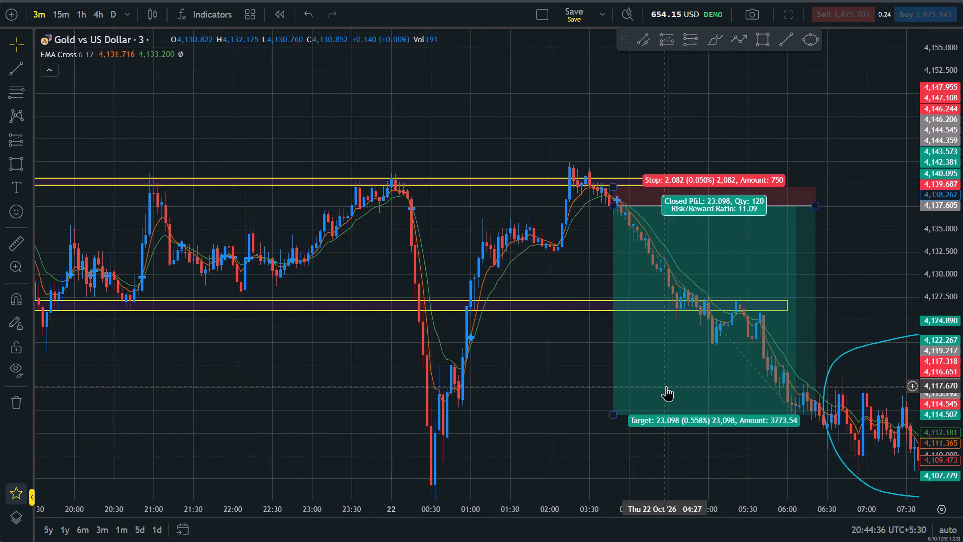
{"action": "scroll", "coordinate": [666, 386], "scroll_direction": "up", "scroll_amount": 2}
{"action": "left_click_drag", "start_coordinate": [758, 467], "coordinate": [500, 417]}
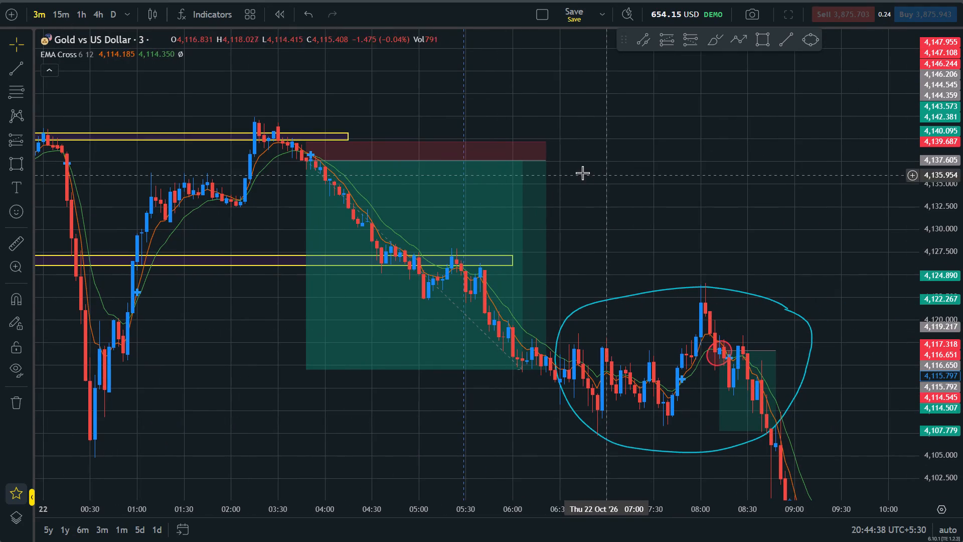
Extend the end of the 22 October short position that starts at 03:48 to about 06:42.
{"action": "left_click_drag", "start_coordinate": [547, 160], "coordinate": [600, 218]}
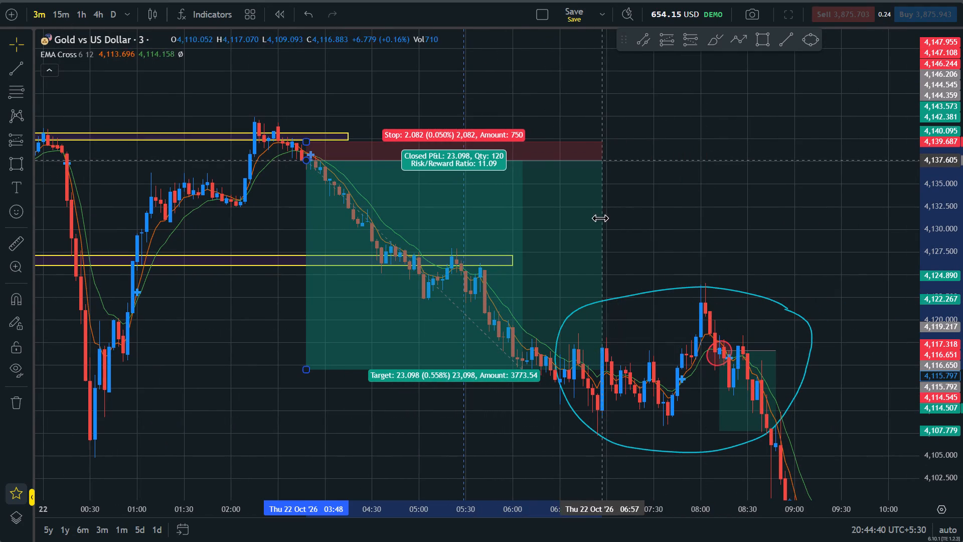
{"action": "left_click_drag", "start_coordinate": [600, 218], "coordinate": [577, 221]}
Examine the short position of 22 October against the zones and the circled price action following it.
{"action": "left_click_drag", "start_coordinate": [263, 190], "coordinate": [441, 289]}
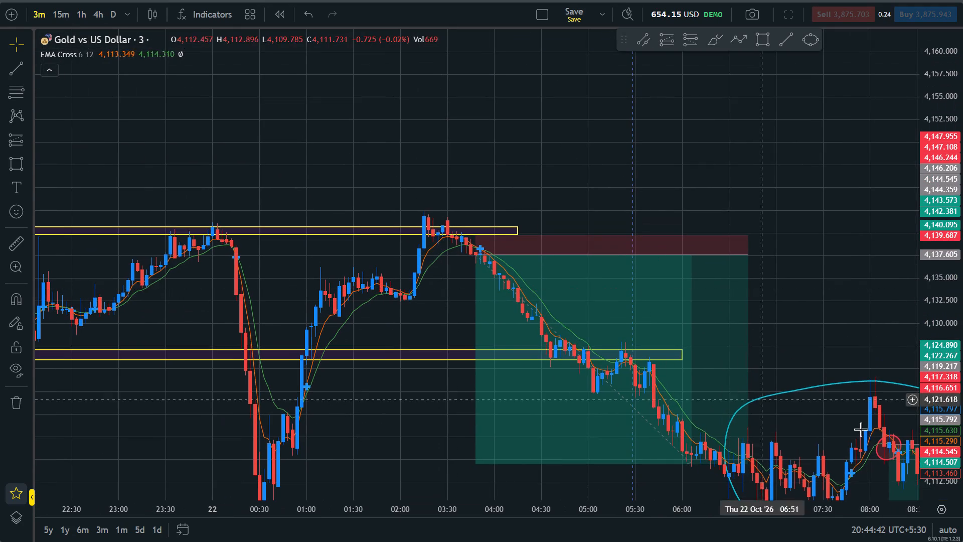
{"action": "left_click_drag", "start_coordinate": [962, 370], "coordinate": [936, 248]}
{"action": "left_click_drag", "start_coordinate": [763, 362], "coordinate": [797, 186]}
{"action": "scroll", "coordinate": [797, 186], "scroll_direction": "down", "scroll_amount": 1}
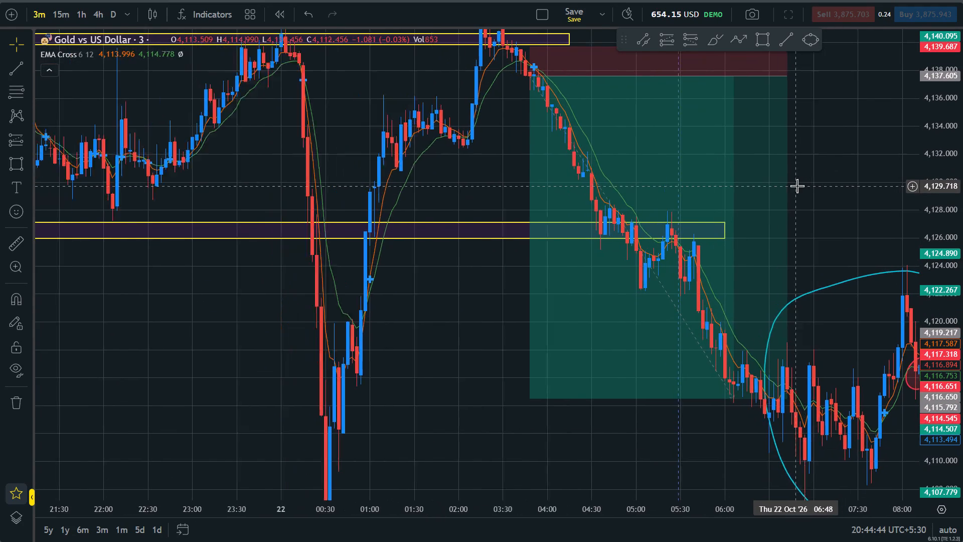
{"action": "scroll", "coordinate": [797, 186], "scroll_direction": "down", "scroll_amount": 1}
{"action": "left_click_drag", "start_coordinate": [962, 184], "coordinate": [961, 278]}
{"action": "left_click_drag", "start_coordinate": [540, 282], "coordinate": [459, 319]}
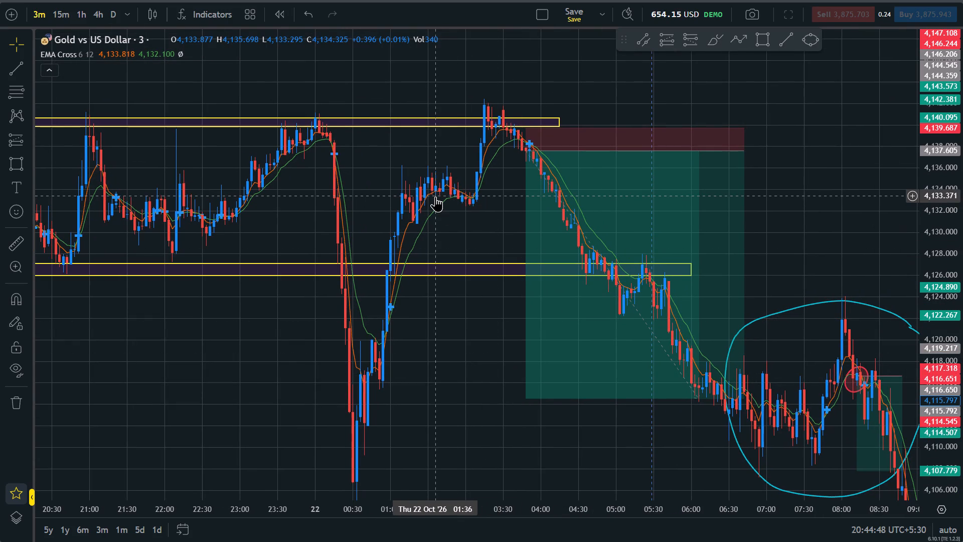
Look back at the two long positions of 21 October, near 13:00 and 16:00, between the yellow-bordered zones.
{"action": "scroll", "coordinate": [435, 196], "scroll_direction": "right", "scroll_amount": 9}
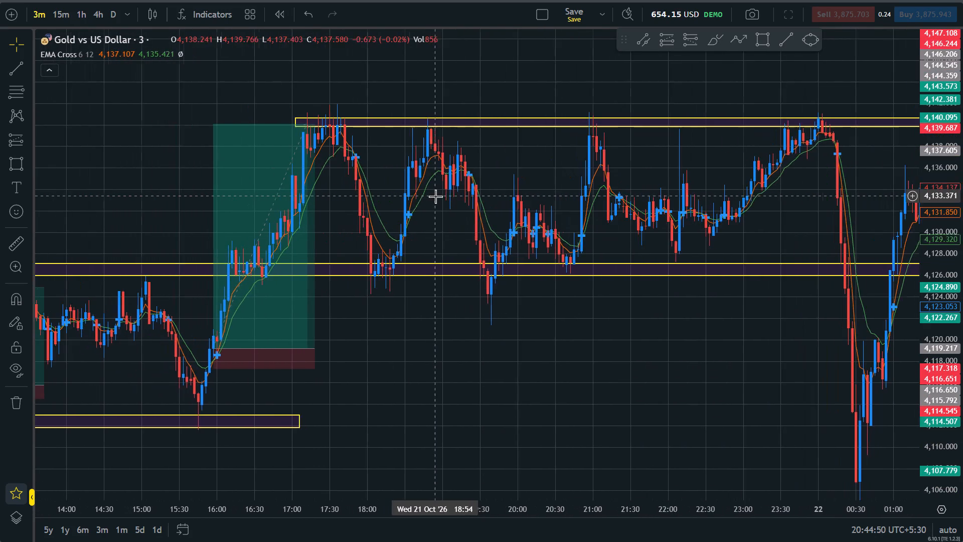
{"action": "scroll", "coordinate": [435, 196], "scroll_direction": "right", "scroll_amount": 3}
{"action": "left_click_drag", "start_coordinate": [403, 223], "coordinate": [501, 91]}
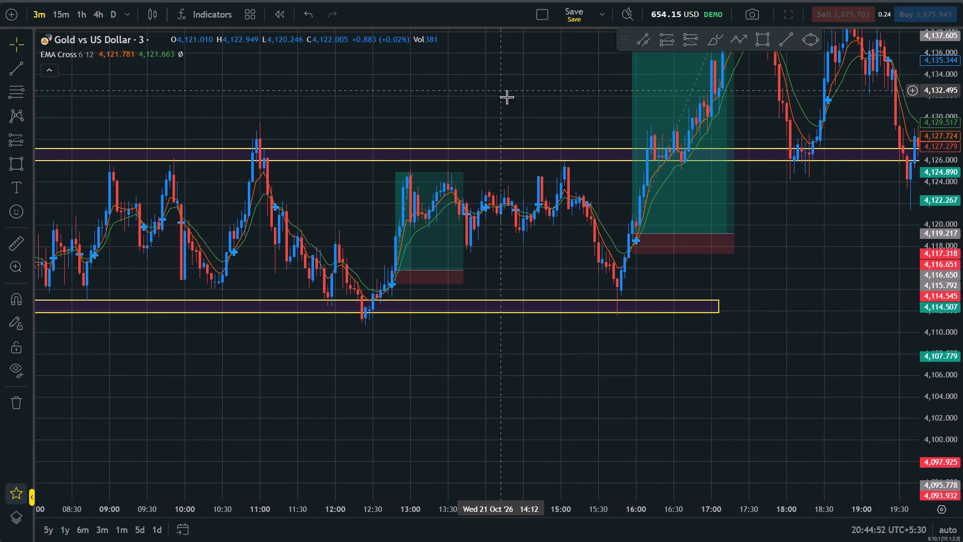
{"action": "scroll", "coordinate": [690, 323], "scroll_direction": "up", "scroll_amount": 2}
{"action": "left_click_drag", "start_coordinate": [699, 279], "coordinate": [698, 341]}
{"action": "left_click_drag", "start_coordinate": [962, 390], "coordinate": [944, 301]}
{"action": "left_click_drag", "start_coordinate": [880, 298], "coordinate": [835, 379]}
{"action": "scroll", "coordinate": [835, 379], "scroll_direction": "down", "scroll_amount": 1}
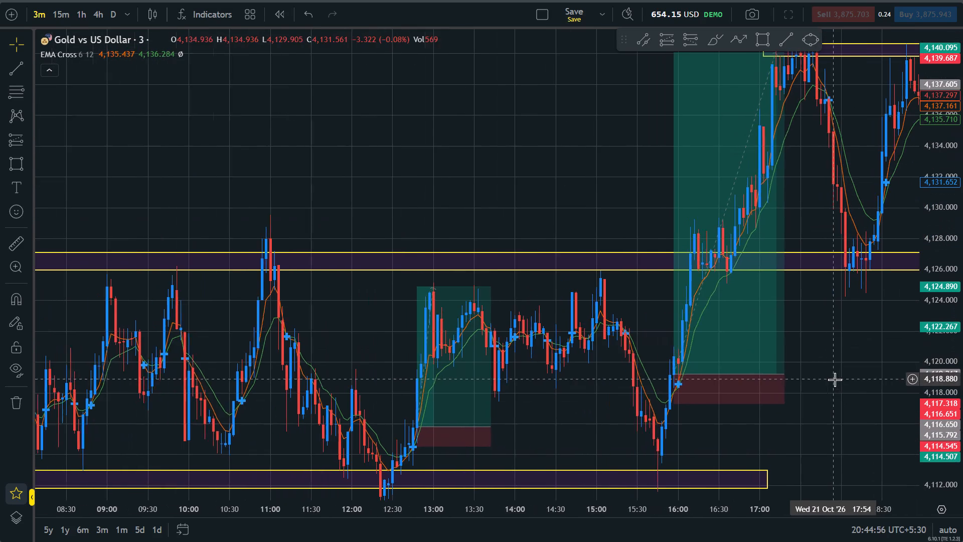
{"action": "left_click_drag", "start_coordinate": [962, 269], "coordinate": [962, 356]}
{"action": "left_click_drag", "start_coordinate": [868, 342], "coordinate": [861, 356]}
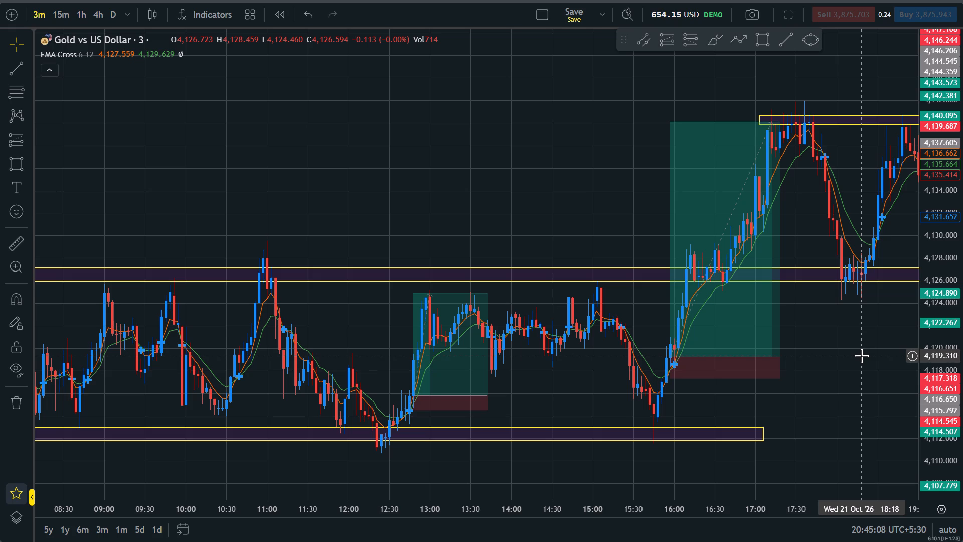
Extend the start of the yellow-bordered zone near 4,126 back from 21 October to about 21:54 on 20 October.
{"action": "scroll", "coordinate": [861, 356], "scroll_direction": "up", "scroll_amount": 1}
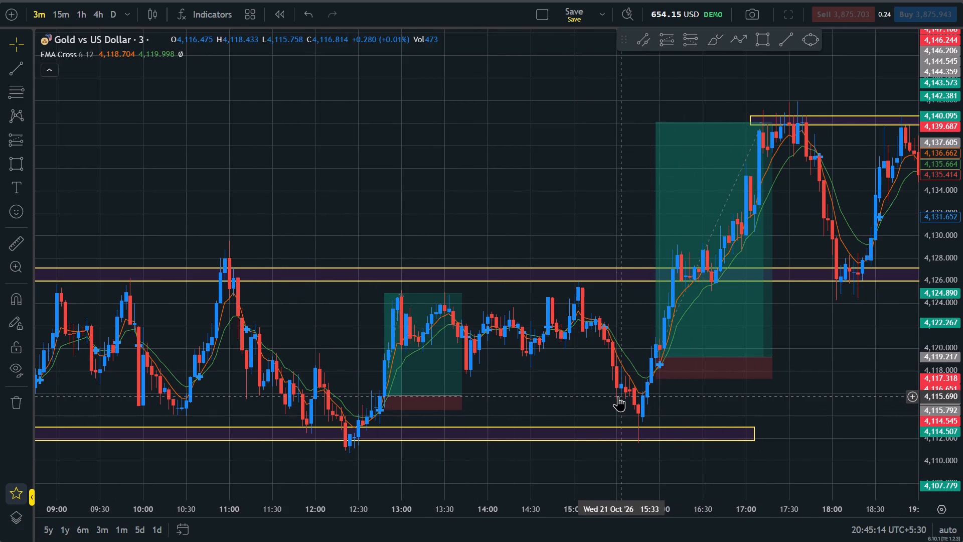
{"action": "scroll", "coordinate": [618, 396], "scroll_direction": "down", "scroll_amount": 1}
{"action": "left_click_drag", "start_coordinate": [291, 379], "coordinate": [612, 301]}
{"action": "left_click_drag", "start_coordinate": [418, 267], "coordinate": [432, 302]}
{"action": "scroll", "coordinate": [432, 302], "scroll_direction": "up", "scroll_amount": 1}
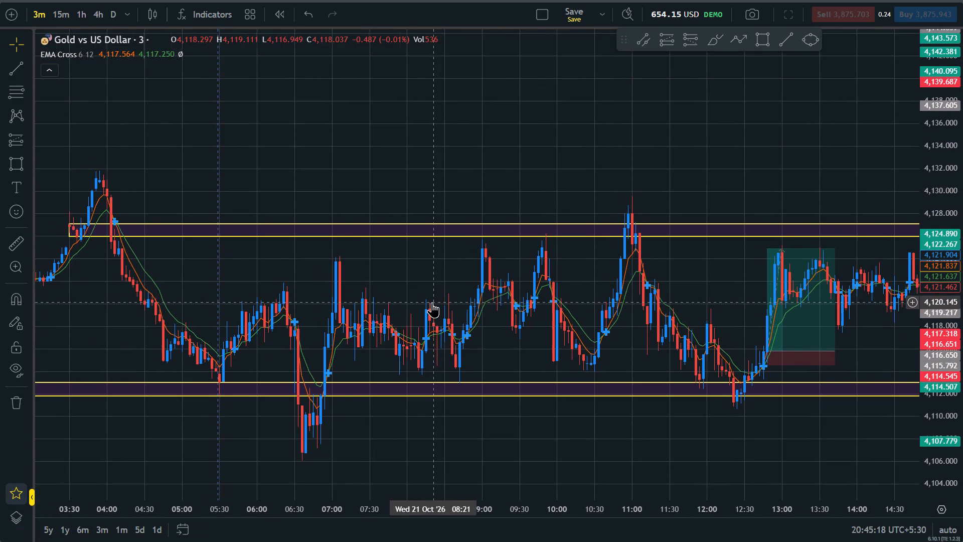
{"action": "scroll", "coordinate": [432, 302], "scroll_direction": "up", "scroll_amount": 1}
{"action": "left_click", "coordinate": [645, 279]}
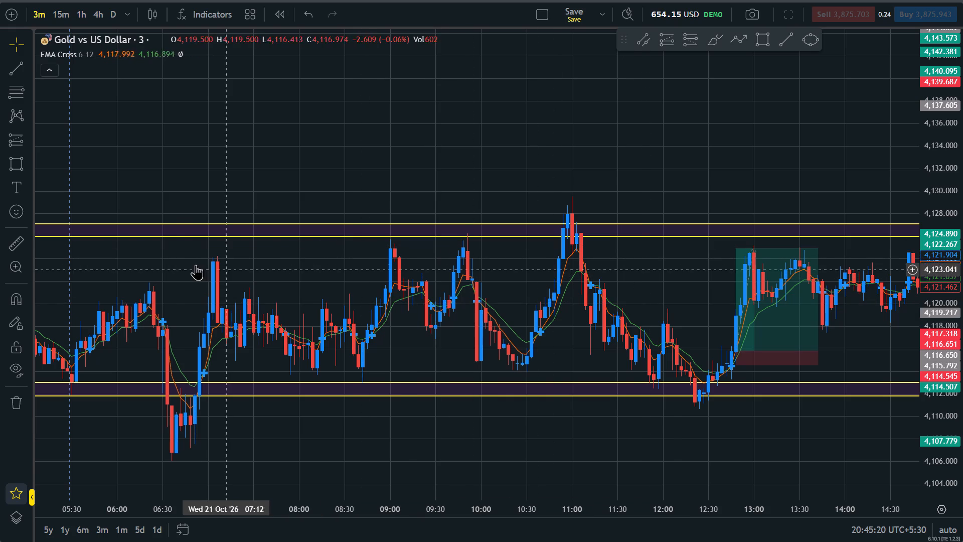
{"action": "left_click_drag", "start_coordinate": [151, 259], "coordinate": [864, 282]}
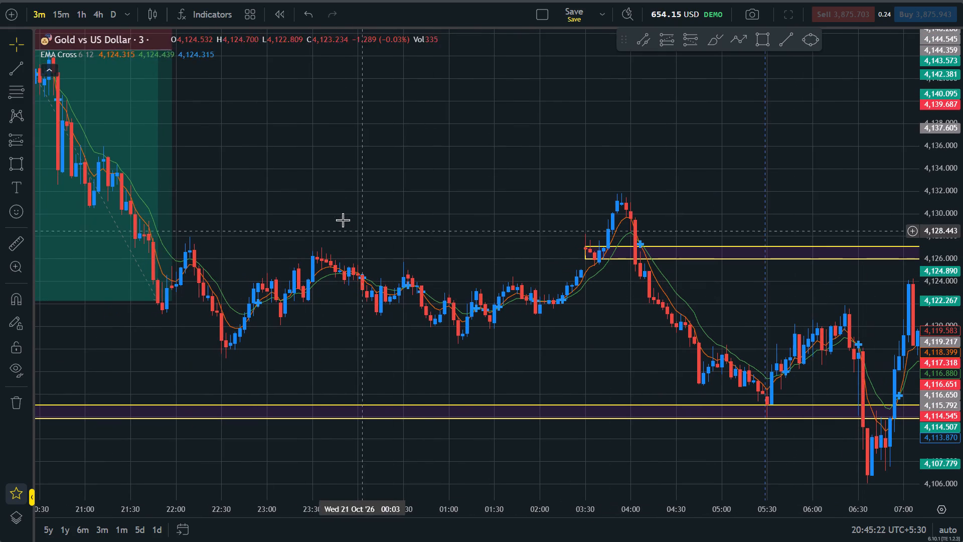
{"action": "left_click_drag", "start_coordinate": [585, 252], "coordinate": [168, 274]}
Examine the short position of 20 October evening and the price action before it, back to about 15:00.
{"action": "left_click_drag", "start_coordinate": [307, 152], "coordinate": [710, 293]}
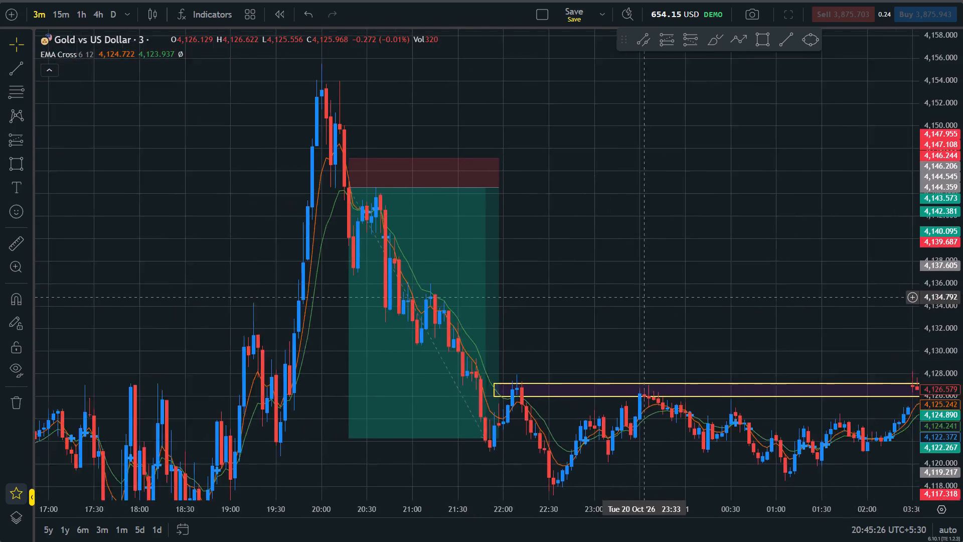
{"action": "left_click_drag", "start_coordinate": [710, 293], "coordinate": [827, 297]}
{"action": "left_click_drag", "start_coordinate": [962, 158], "coordinate": [962, 256]}
{"action": "left_click_drag", "start_coordinate": [780, 287], "coordinate": [778, 277]}
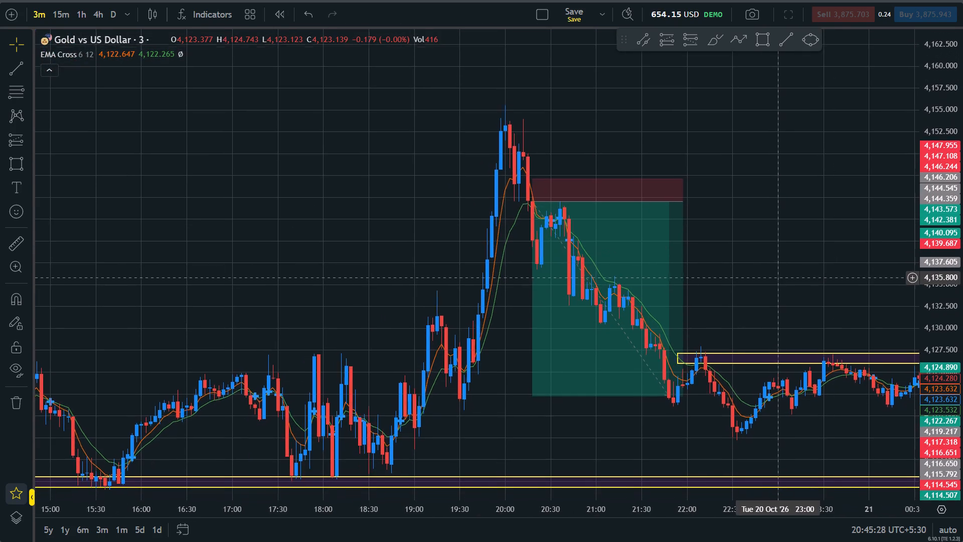
{"action": "left_click_drag", "start_coordinate": [778, 277], "coordinate": [784, 269]}
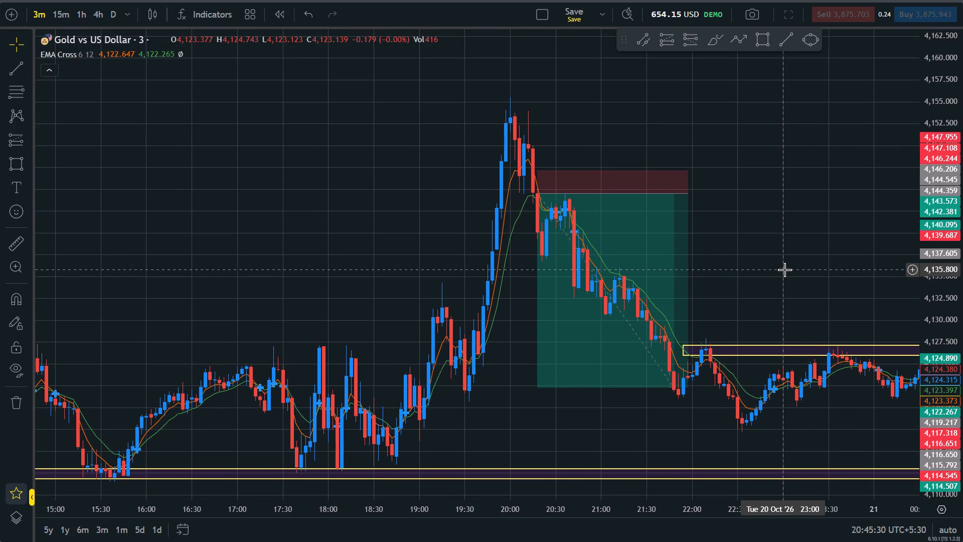
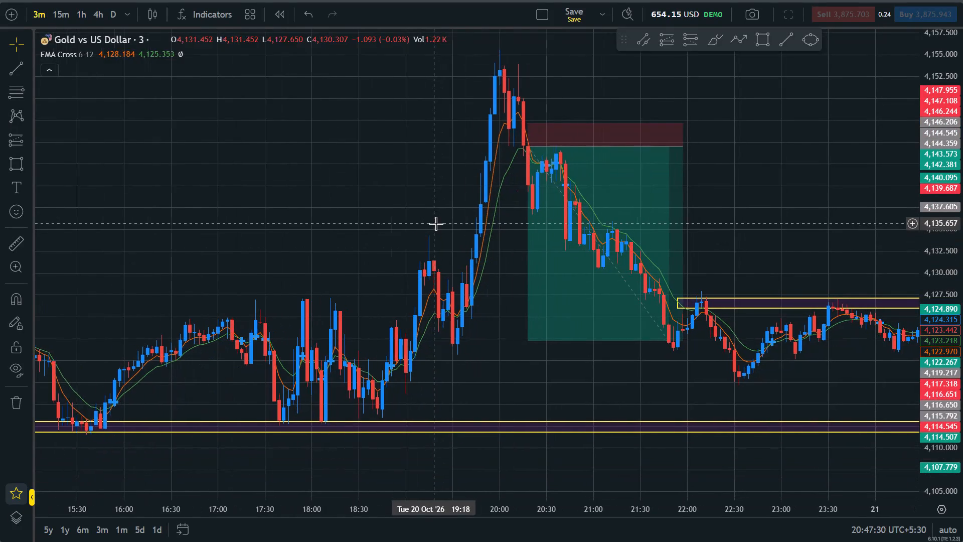
Look back through 20 October, from about 18:00 past the short position near 10:00 to the early morning price action.
{"action": "left_click_drag", "start_coordinate": [309, 245], "coordinate": [766, 221]}
{"action": "left_click_drag", "start_coordinate": [395, 272], "coordinate": [763, 294]}
{"action": "left_click_drag", "start_coordinate": [517, 212], "coordinate": [549, 212]}
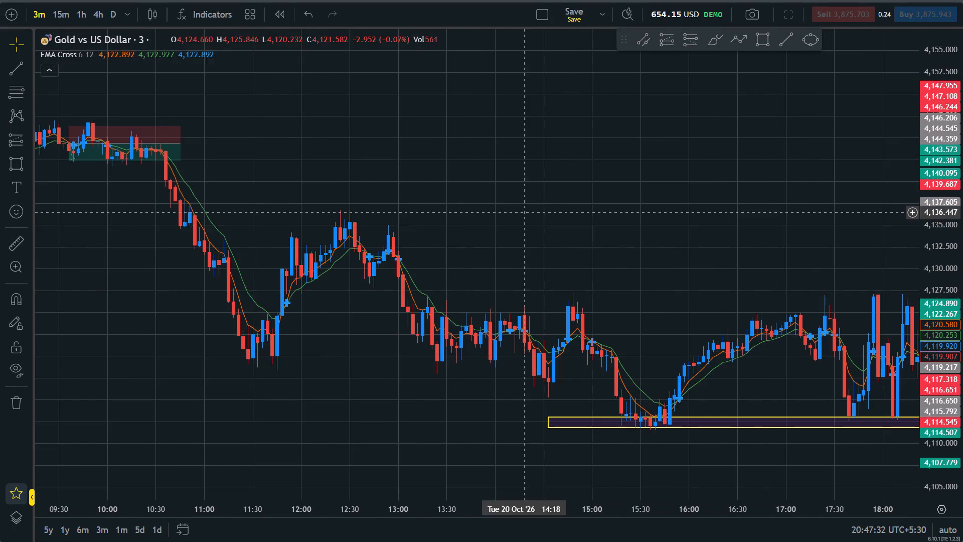
{"action": "left_click_drag", "start_coordinate": [549, 212], "coordinate": [728, 224]}
{"action": "left_click_drag", "start_coordinate": [375, 200], "coordinate": [654, 256]}
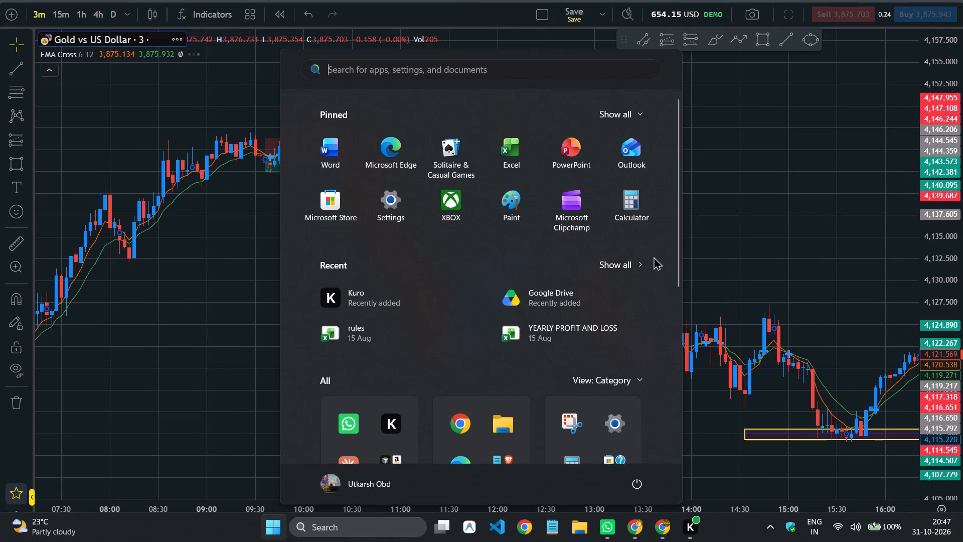
{"action": "left_click_drag", "start_coordinate": [441, 346], "coordinate": [884, 393]}
{"action": "left_click_drag", "start_coordinate": [962, 320], "coordinate": [952, 112]}
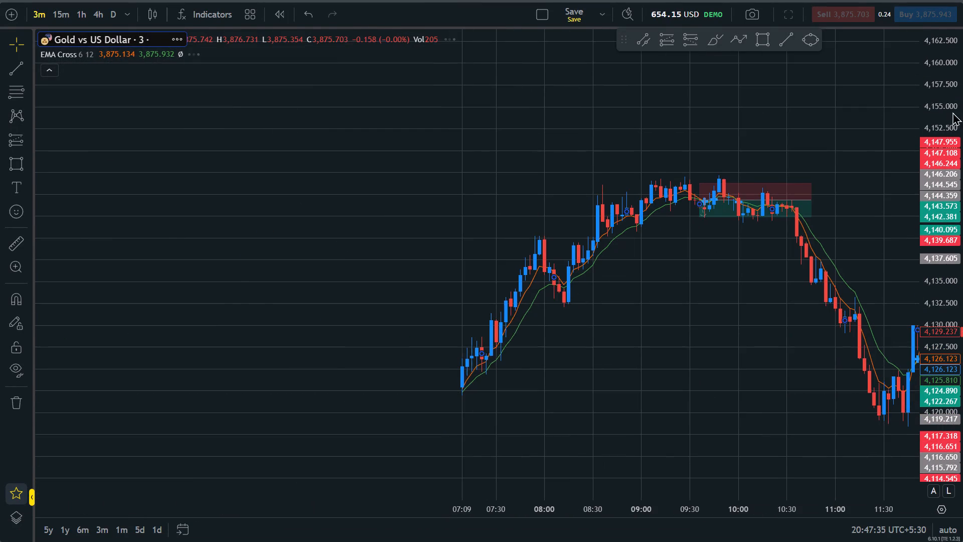
{"action": "left_click_drag", "start_coordinate": [719, 271], "coordinate": [696, 307]}
{"action": "scroll", "coordinate": [696, 307], "scroll_direction": "down", "scroll_amount": 3}
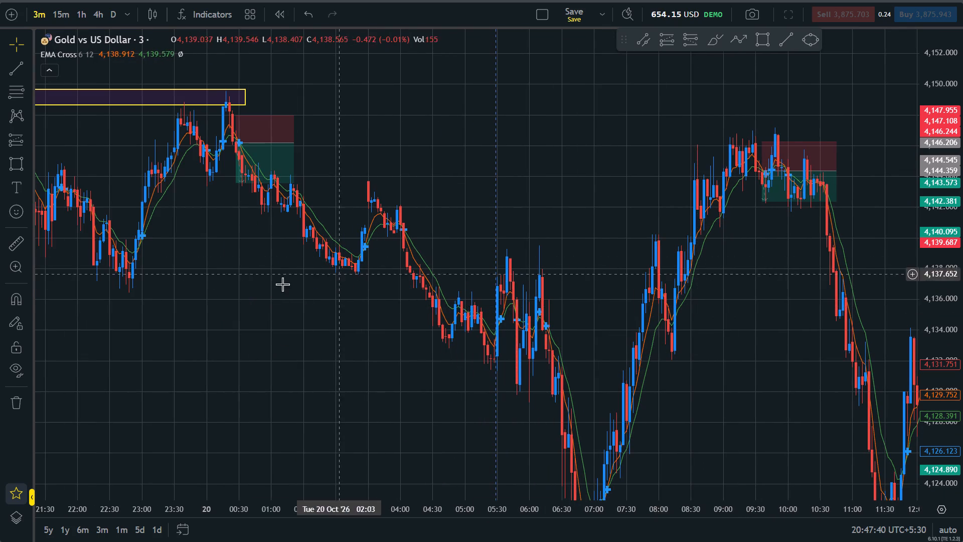
Lower the target of the short position at 00:27 on 20 October to 4,137.971 and extend its end to just before 03:30.
{"action": "left_click_drag", "start_coordinate": [268, 286], "coordinate": [877, 292]}
{"action": "scroll", "coordinate": [814, 283], "scroll_direction": "up", "scroll_amount": 3}
{"action": "left_click_drag", "start_coordinate": [727, 272], "coordinate": [696, 441]}
{"action": "left_click_drag", "start_coordinate": [962, 363], "coordinate": [957, 235]}
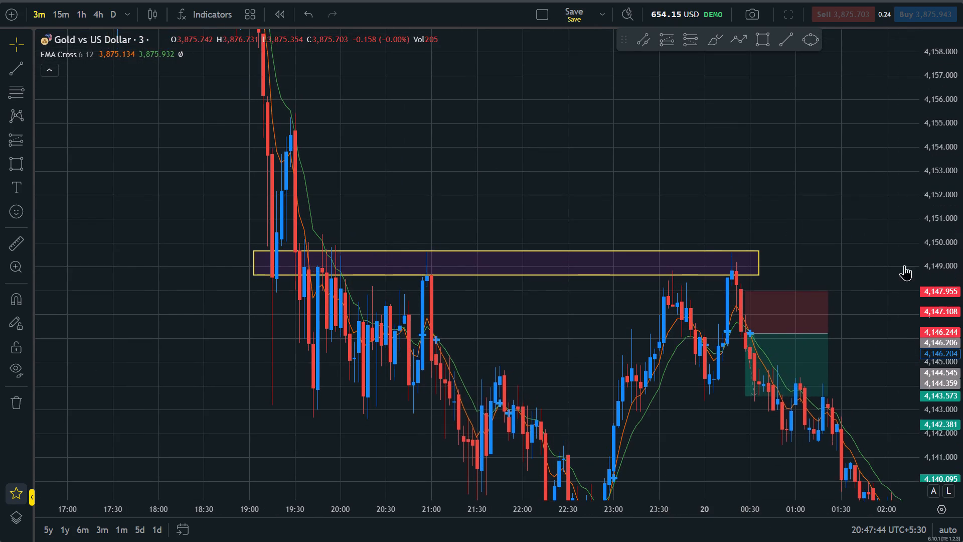
{"action": "left_click_drag", "start_coordinate": [861, 337], "coordinate": [597, 156]}
{"action": "left_click_drag", "start_coordinate": [495, 226], "coordinate": [646, 360]}
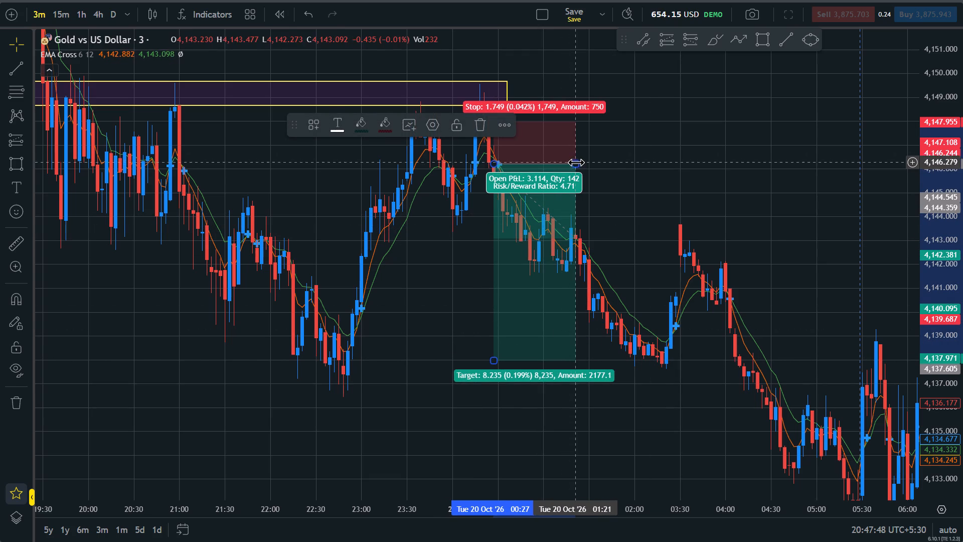
{"action": "left_click_drag", "start_coordinate": [576, 166], "coordinate": [677, 162]}
{"action": "left_click_drag", "start_coordinate": [826, 149], "coordinate": [817, 157]}
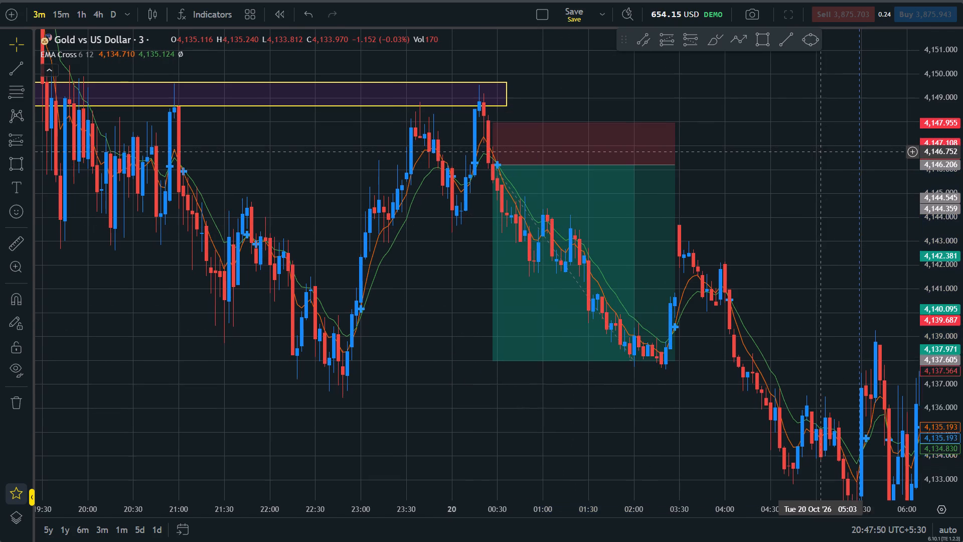
{"action": "left_click_drag", "start_coordinate": [817, 157], "coordinate": [817, 157]}
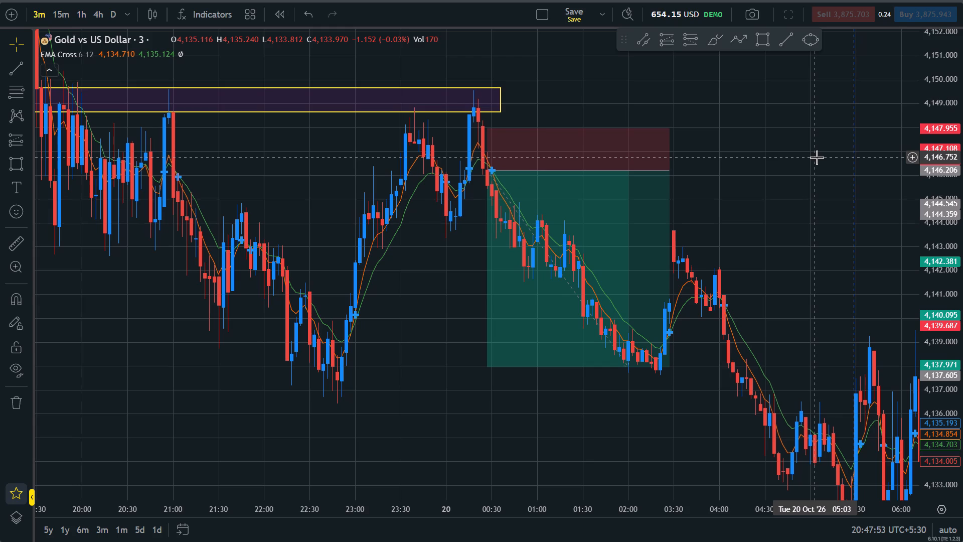
Examine the price action of 19 October, from the evening decline back to the morning highs before 13:00.
{"action": "left_click_drag", "start_coordinate": [802, 90], "coordinate": [858, 228]}
{"action": "left_click_drag", "start_coordinate": [267, 109], "coordinate": [679, 313]}
{"action": "left_click_drag", "start_coordinate": [452, 97], "coordinate": [576, 293]}
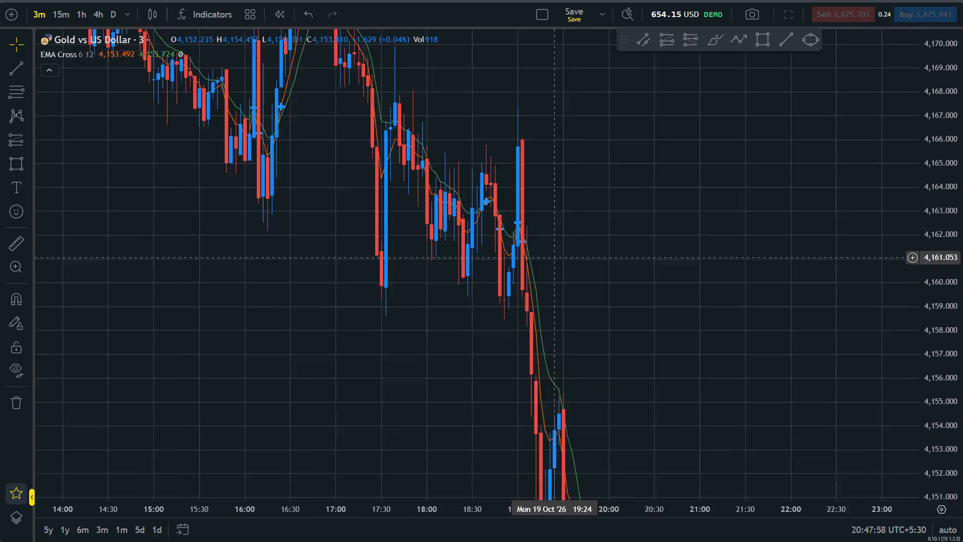
{"action": "left_click_drag", "start_coordinate": [576, 293], "coordinate": [609, 390]}
{"action": "left_click_drag", "start_coordinate": [465, 102], "coordinate": [686, 334]}
{"action": "left_click_drag", "start_coordinate": [337, 175], "coordinate": [416, 209]}
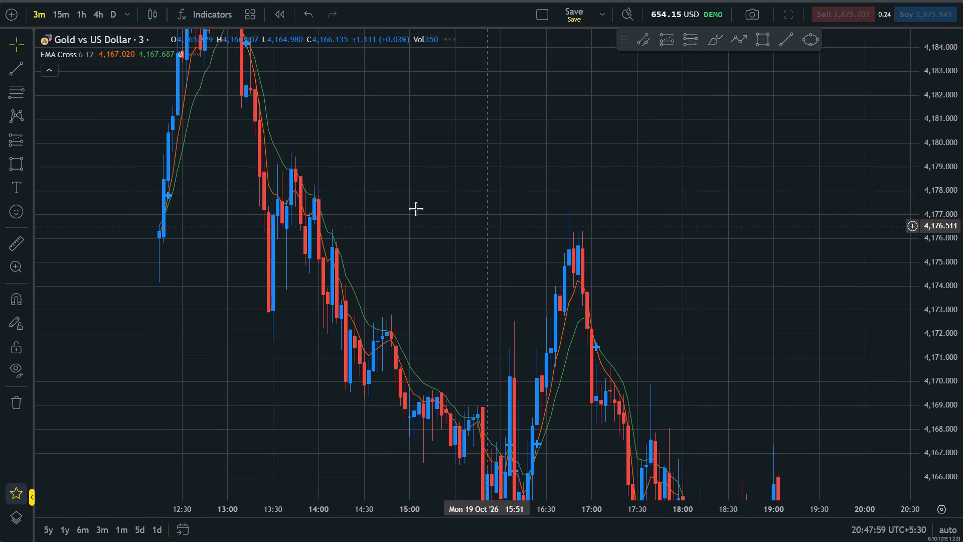
{"action": "left_click_drag", "start_coordinate": [416, 209], "coordinate": [747, 430]}
{"action": "left_click_drag", "start_coordinate": [406, 113], "coordinate": [676, 202]}
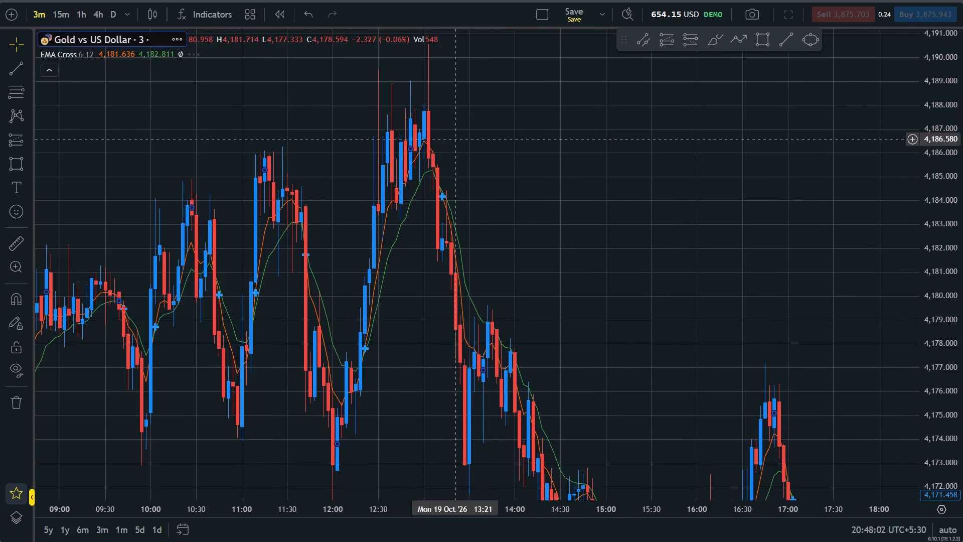
{"action": "left_click_drag", "start_coordinate": [676, 202], "coordinate": [852, 197]}
Examine the swing highs of 19 October between about 05:00 and 13:30 for a shared resistance level.
{"action": "scroll", "coordinate": [852, 197], "scroll_direction": "down", "scroll_amount": 3}
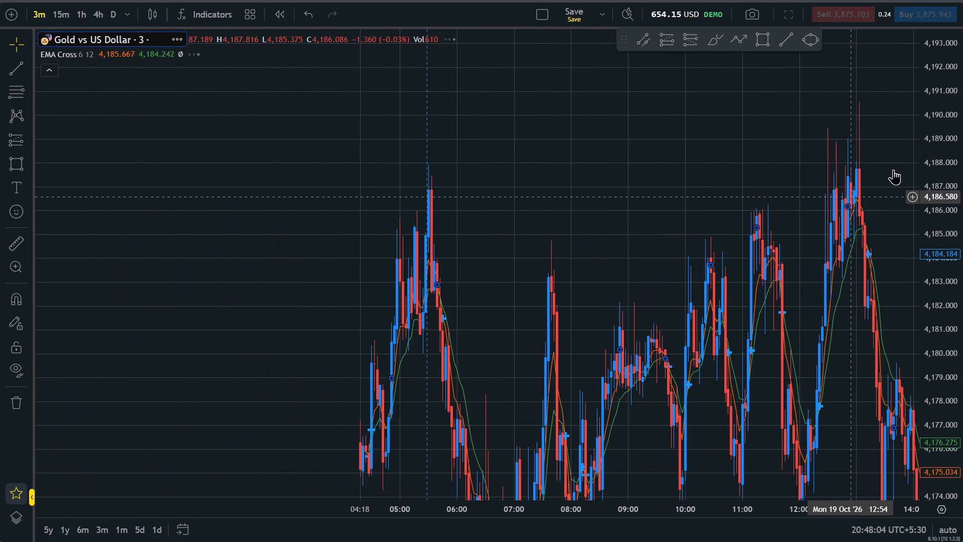
{"action": "left_click_drag", "start_coordinate": [962, 198], "coordinate": [962, 389]}
{"action": "left_click", "coordinate": [832, 198]}
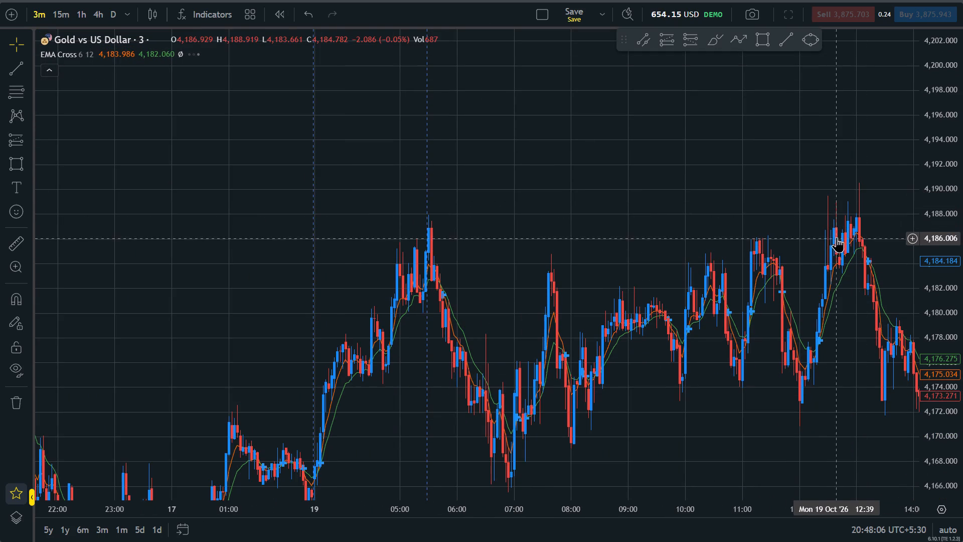
{"action": "left_click", "coordinate": [839, 224]}
{"action": "left_click_drag", "start_coordinate": [821, 225], "coordinate": [774, 221]}
{"action": "scroll", "coordinate": [774, 221], "scroll_direction": "up", "scroll_amount": 1}
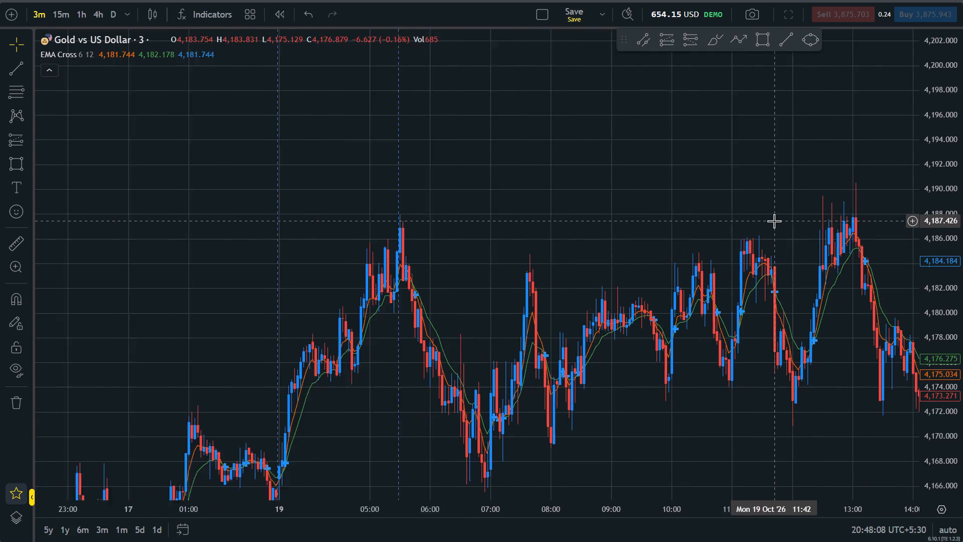
{"action": "scroll", "coordinate": [774, 221], "scroll_direction": "up", "scroll_amount": 1}
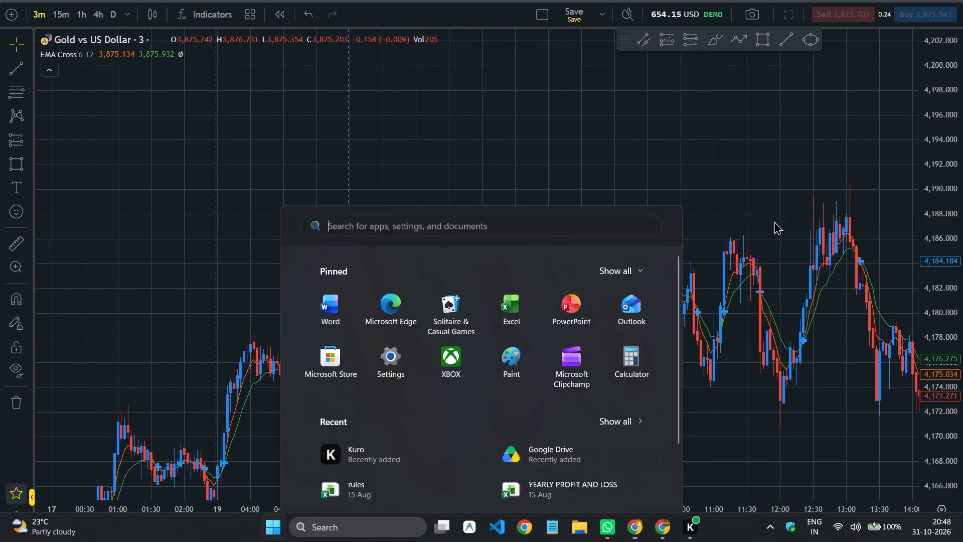
{"action": "scroll", "coordinate": [774, 221], "scroll_direction": "up", "scroll_amount": 1}
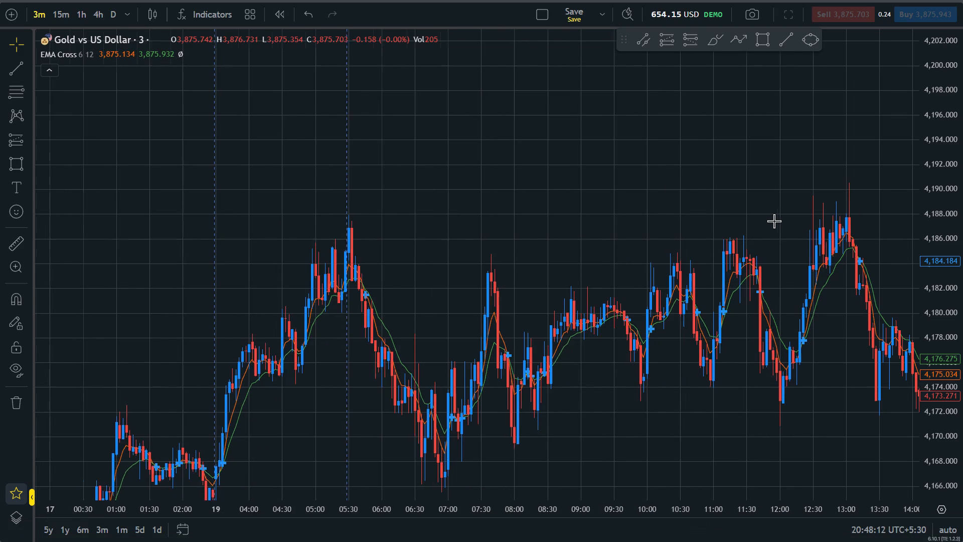
{"action": "scroll", "coordinate": [774, 221], "scroll_direction": "up", "scroll_amount": 1}
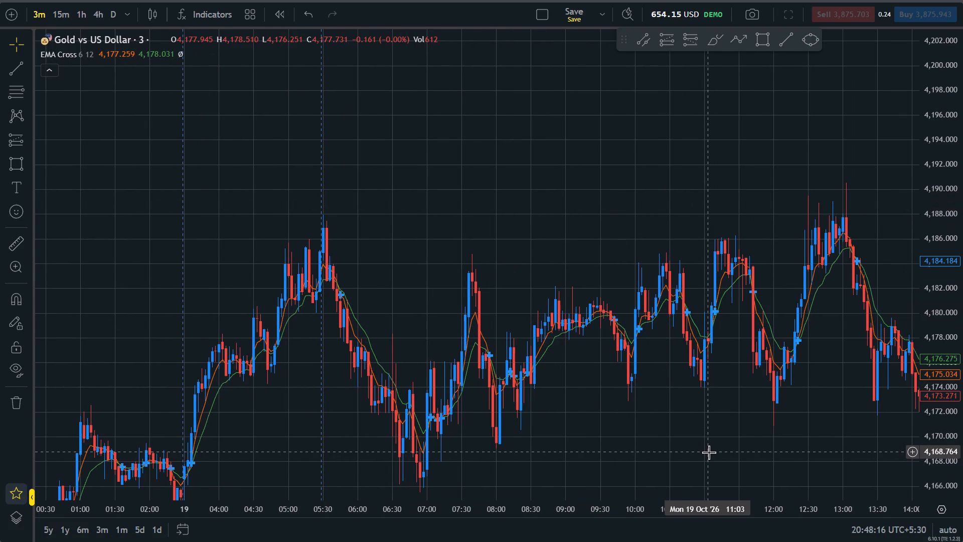
{"action": "scroll", "coordinate": [709, 452], "scroll_direction": "up", "scroll_amount": 1}
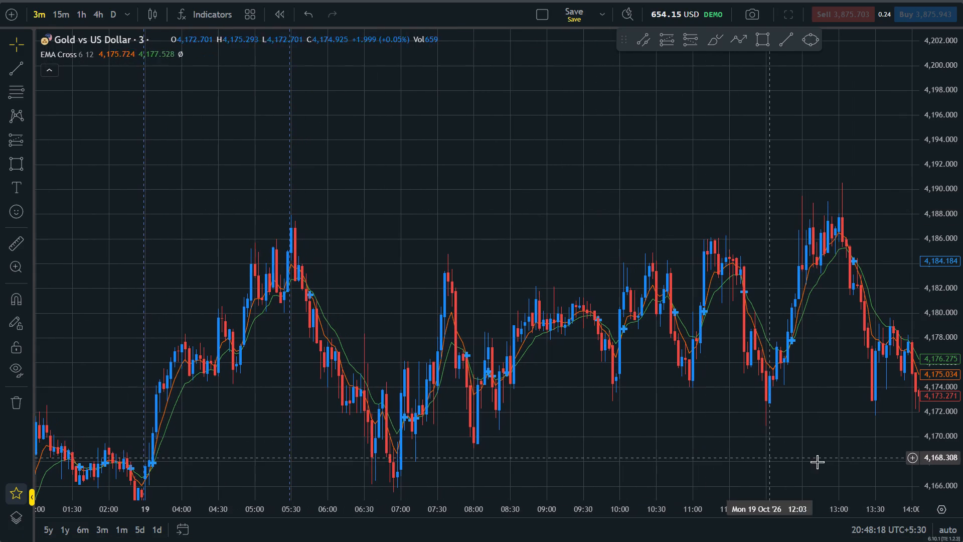
{"action": "left_click_drag", "start_coordinate": [820, 452], "coordinate": [737, 408]}
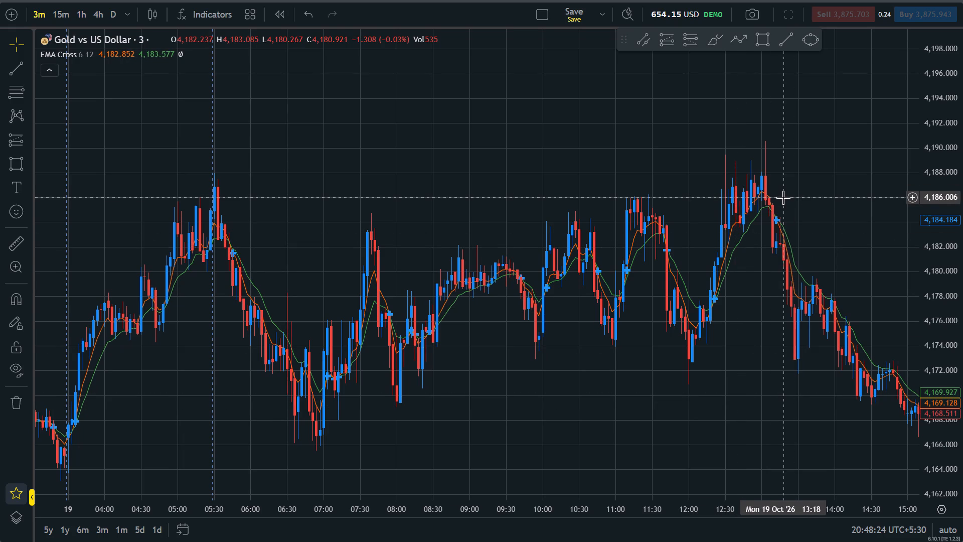
Draw a rectangle zone across the 19 October highs from 04:36 to about 14:09, between 4,185.975 and about 4,187.1.
{"action": "scroll", "coordinate": [783, 197], "scroll_direction": "up", "scroll_amount": 1}
{"action": "left_click_drag", "start_coordinate": [956, 310], "coordinate": [962, 152]}
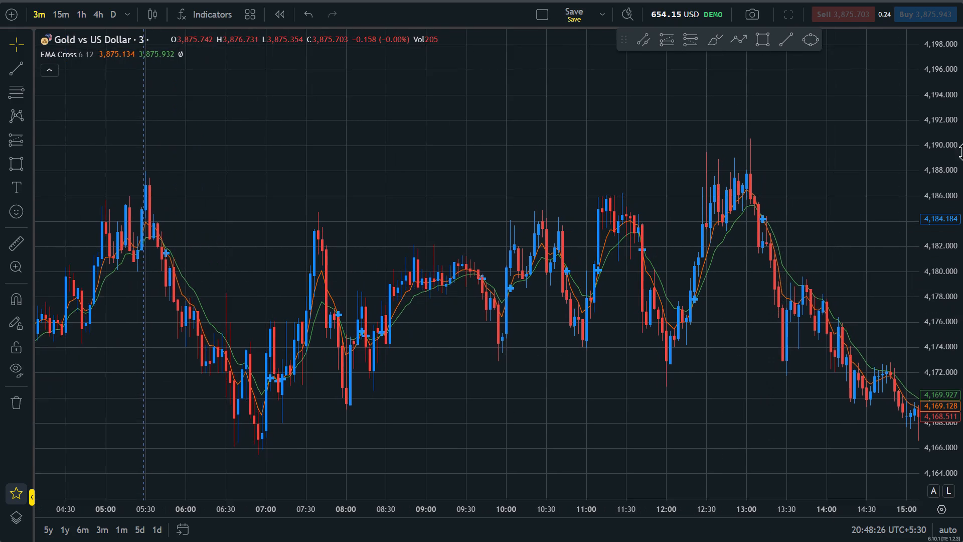
{"action": "left_click_drag", "start_coordinate": [962, 152], "coordinate": [960, 83]}
{"action": "left_click_drag", "start_coordinate": [871, 165], "coordinate": [861, 224]}
{"action": "scroll", "coordinate": [861, 224], "scroll_direction": "right", "scroll_amount": 1}
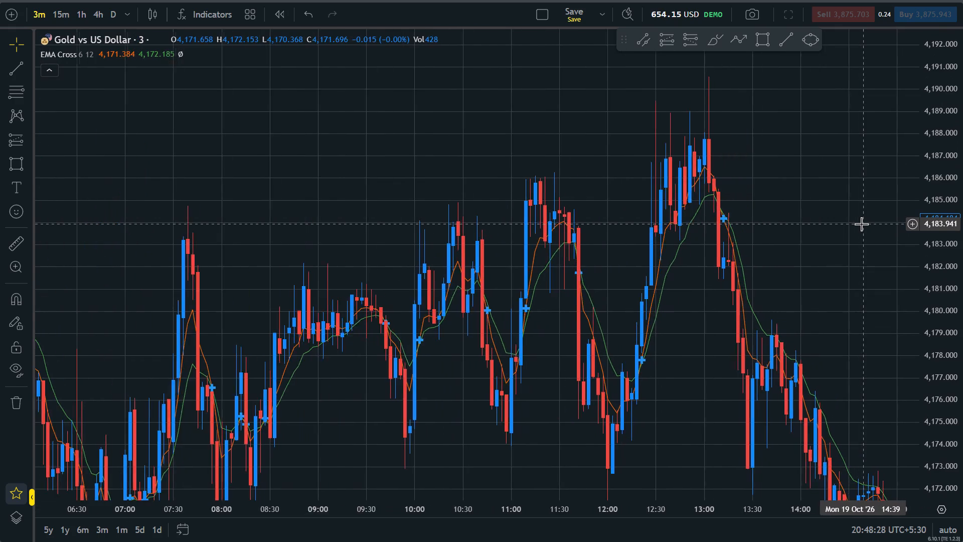
{"action": "scroll", "coordinate": [861, 224], "scroll_direction": "right", "scroll_amount": 1}
{"action": "left_click", "coordinate": [757, 40]}
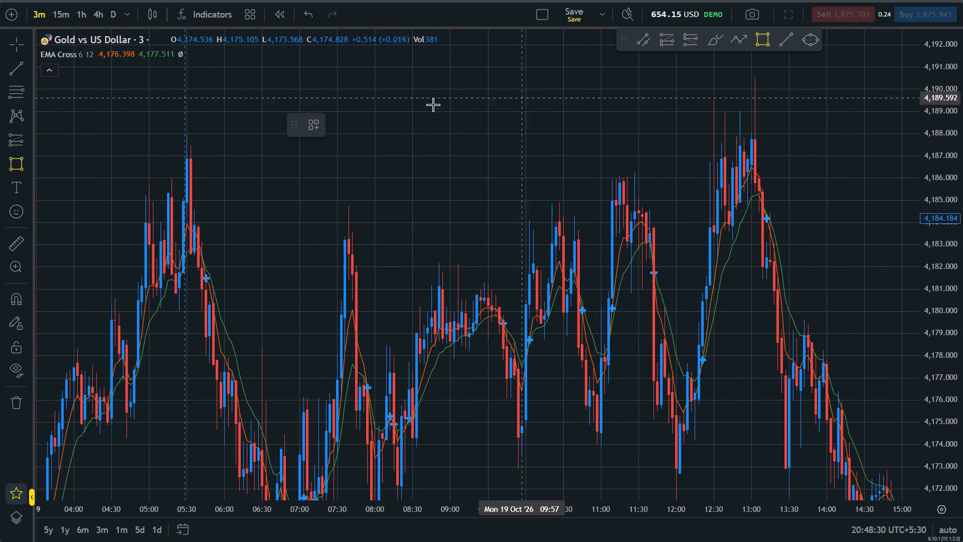
{"action": "left_click", "coordinate": [119, 178]}
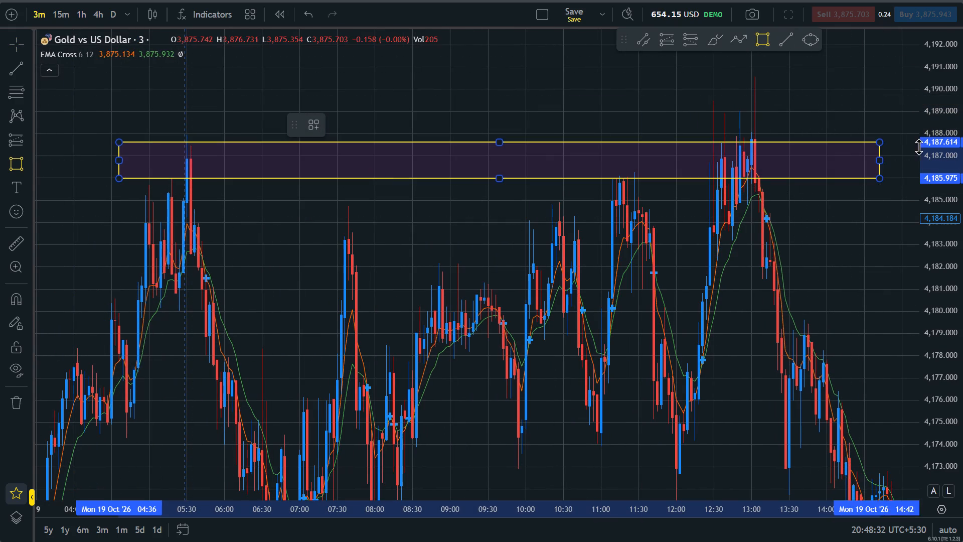
{"action": "left_click", "coordinate": [838, 153]}
{"action": "left_click", "coordinate": [864, 243]}
Place a short position at 13:09 on 19 October with entry at 4,184.986 and stop at 4,186.145.
{"action": "scroll", "coordinate": [864, 243], "scroll_direction": "up", "scroll_amount": 1}
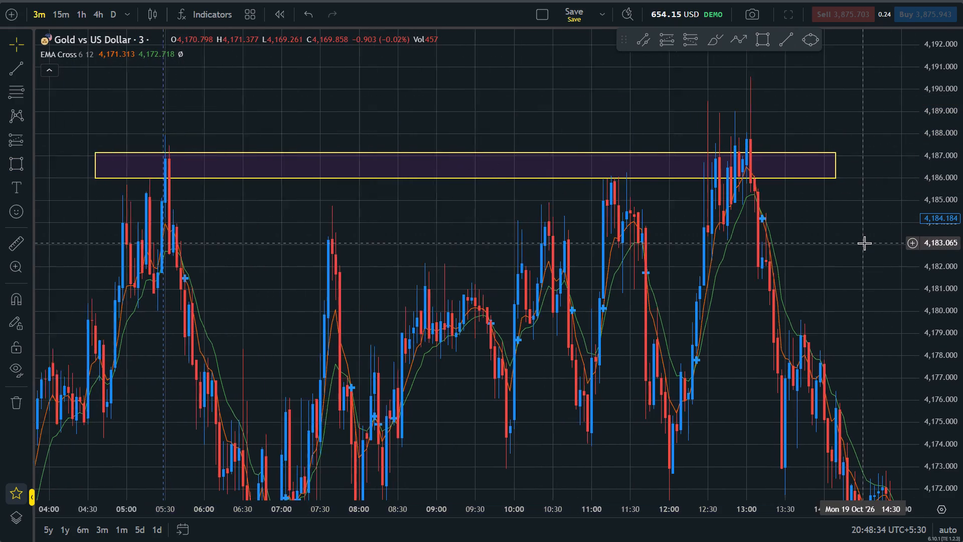
{"action": "scroll", "coordinate": [864, 243], "scroll_direction": "up", "scroll_amount": 3}
{"action": "left_click", "coordinate": [687, 37]}
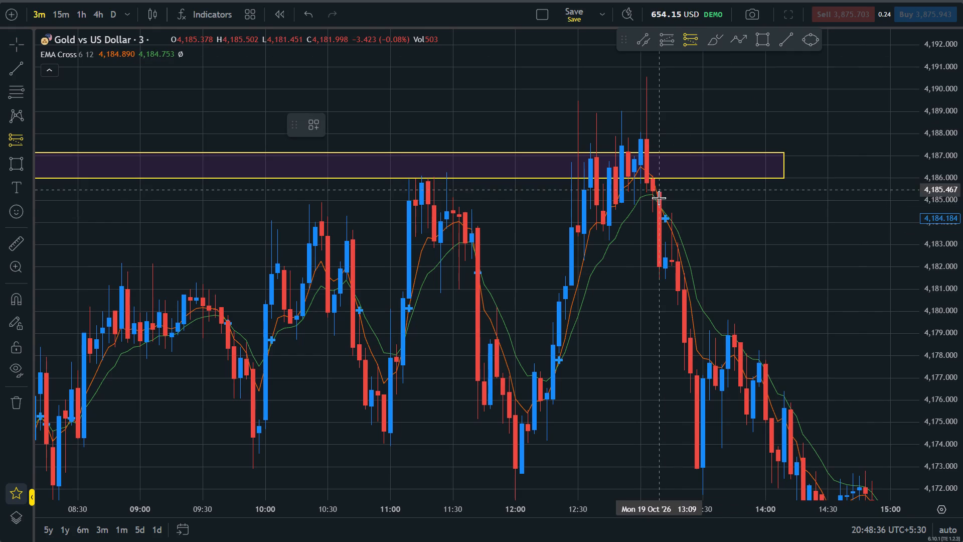
{"action": "left_click", "coordinate": [660, 200]}
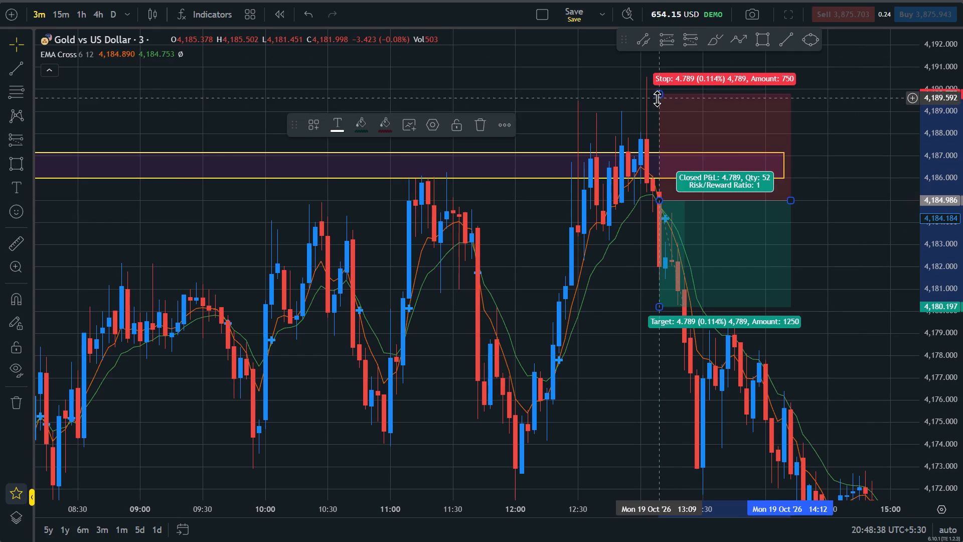
{"action": "left_click_drag", "start_coordinate": [659, 89], "coordinate": [667, 134]}
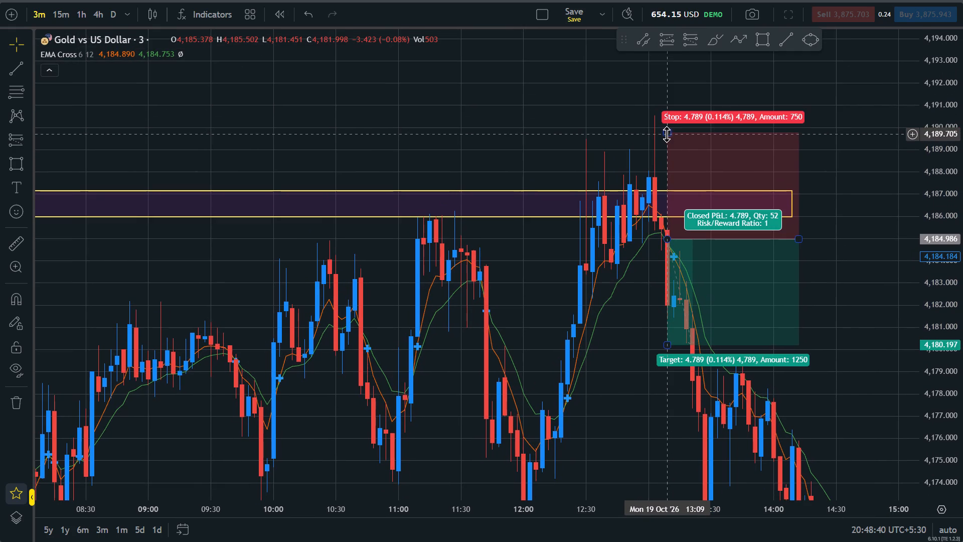
{"action": "left_click_drag", "start_coordinate": [668, 130], "coordinate": [672, 200]}
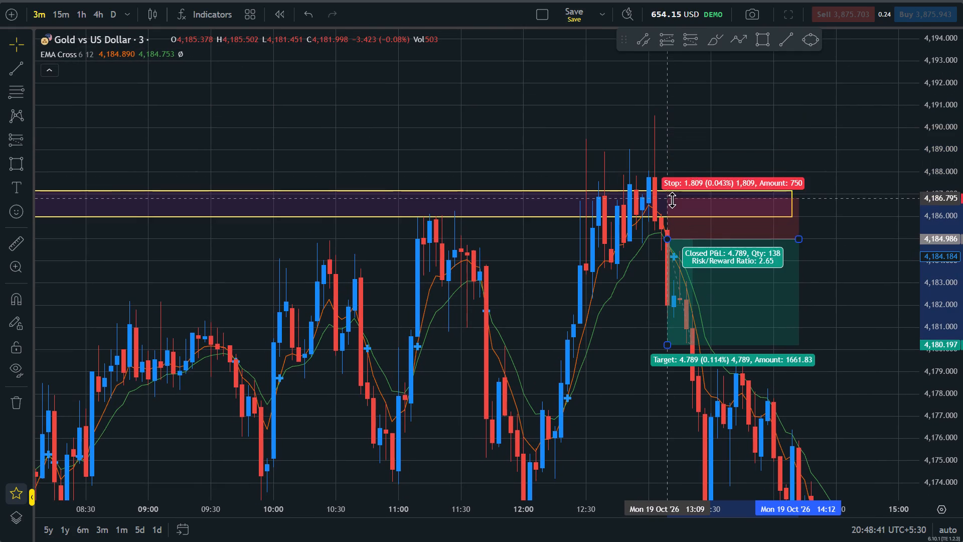
{"action": "left_click_drag", "start_coordinate": [672, 200], "coordinate": [684, 213]}
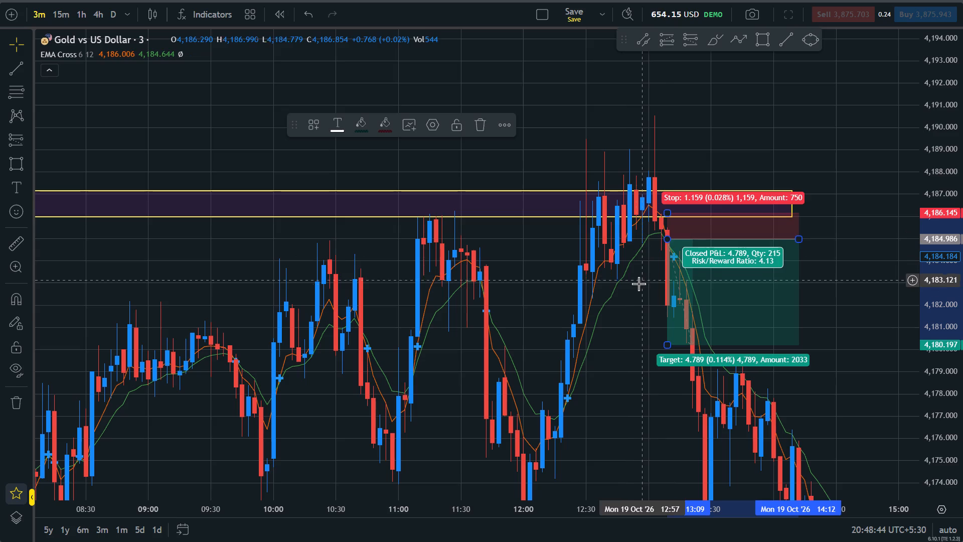
Move the 13:09 short position's entry to 4,184.478 and its target to 4,173.062.
{"action": "left_click_drag", "start_coordinate": [638, 285], "coordinate": [612, 204]}
{"action": "left_click_drag", "start_coordinate": [643, 164], "coordinate": [644, 172]}
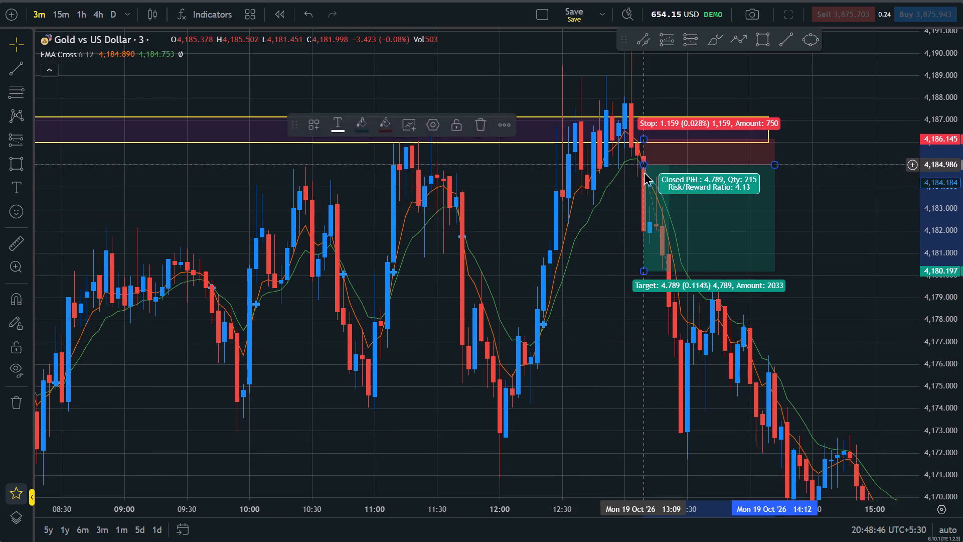
{"action": "left_click_drag", "start_coordinate": [644, 172], "coordinate": [646, 176]}
{"action": "left_click_drag", "start_coordinate": [646, 272], "coordinate": [695, 422]}
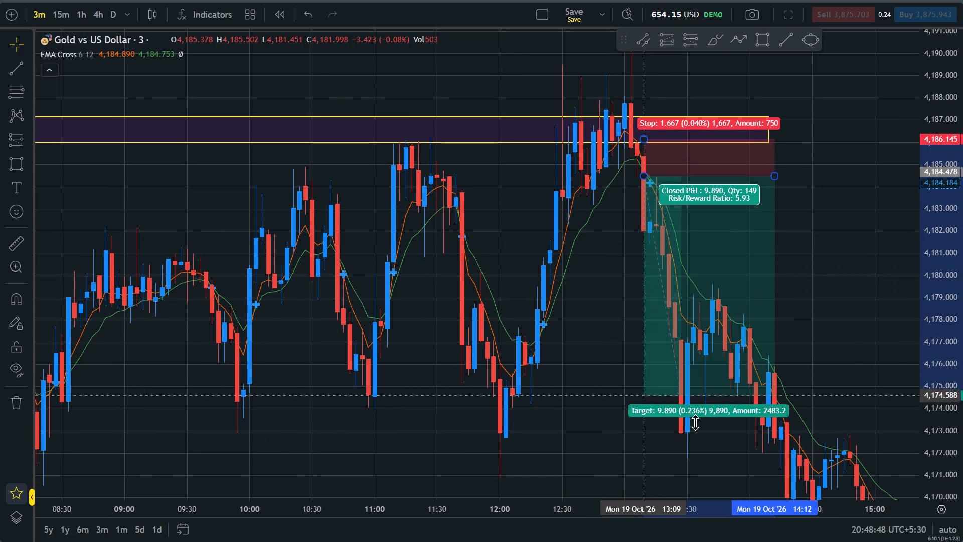
{"action": "left_click_drag", "start_coordinate": [695, 422], "coordinate": [698, 430]}
{"action": "left_click", "coordinate": [609, 385]}
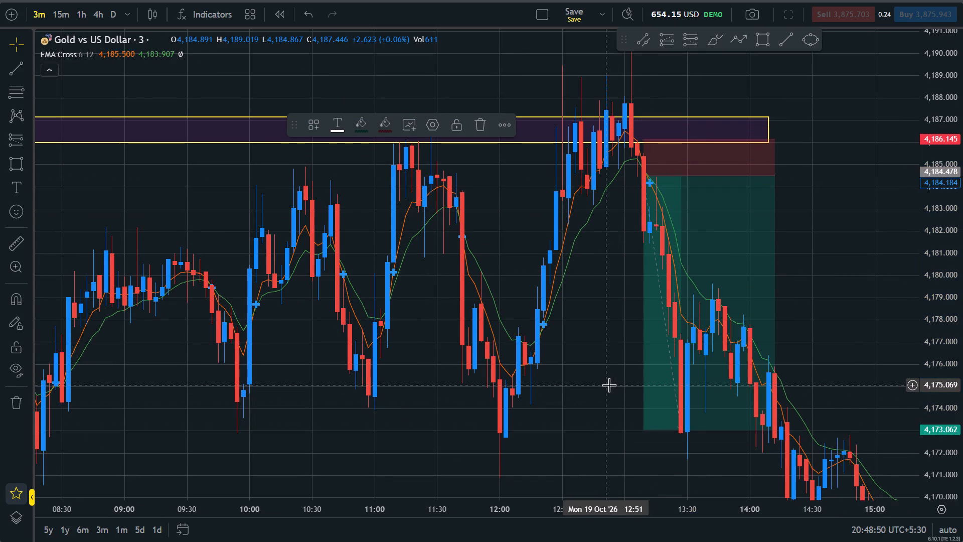
Examine the 19 October short position against its zone and the preceding price action back to the session start.
{"action": "scroll", "coordinate": [609, 385], "scroll_direction": "down", "scroll_amount": 5}
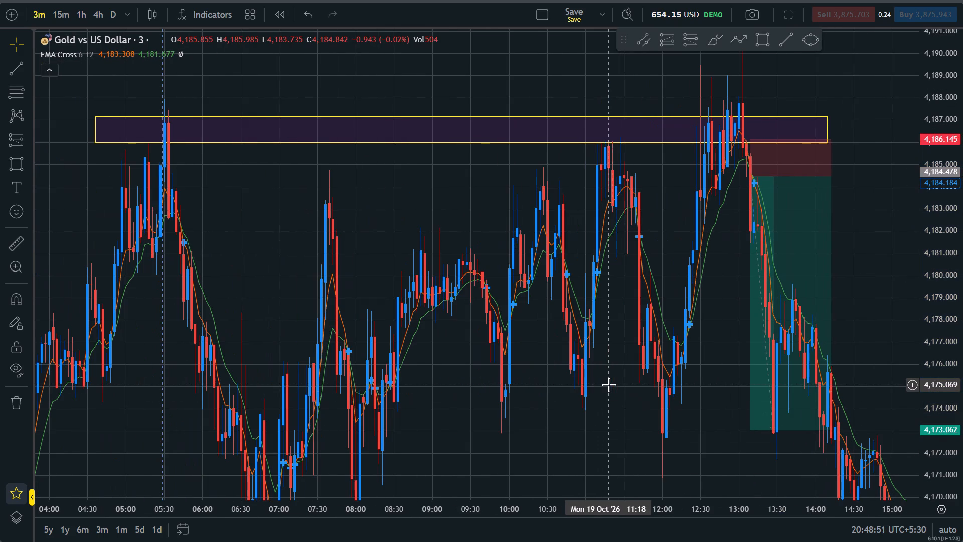
{"action": "left_click_drag", "start_coordinate": [697, 471], "coordinate": [694, 344]}
{"action": "scroll", "coordinate": [694, 344], "scroll_direction": "down", "scroll_amount": 3}
{"action": "left_click_drag", "start_coordinate": [962, 310], "coordinate": [962, 397]}
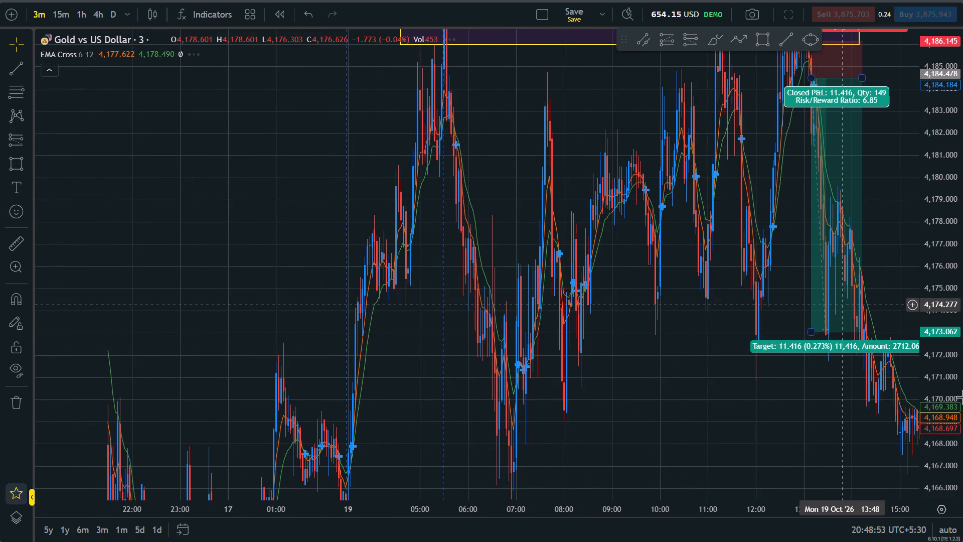
{"action": "left_click_drag", "start_coordinate": [962, 397], "coordinate": [962, 399]}
{"action": "scroll", "coordinate": [721, 319], "scroll_direction": "up", "scroll_amount": 5}
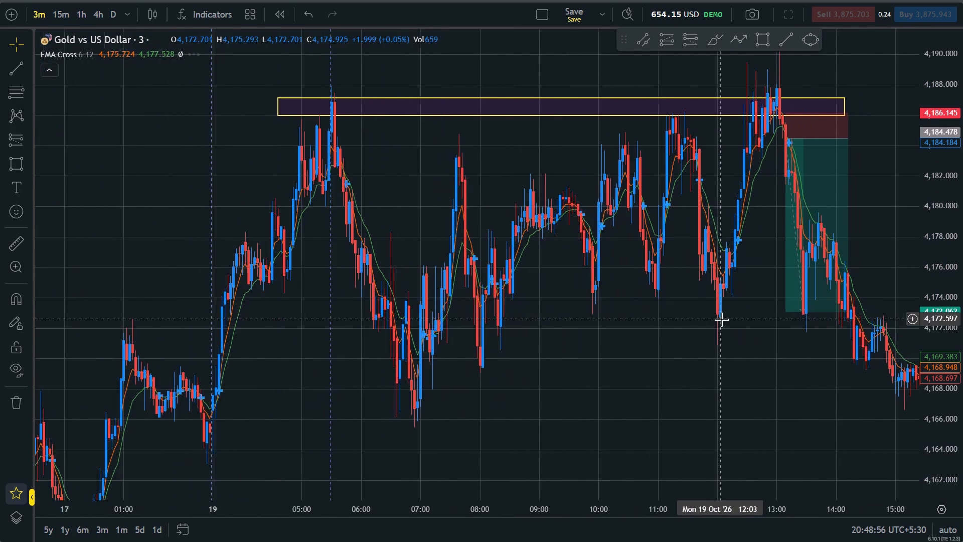
Draw a rectangle zone across the 19 October lows, from about 02:12 on 17 October to 14:57 on 19 October, between 4,173.051 and about 4,174.0.
{"action": "scroll", "coordinate": [721, 319], "scroll_direction": "up", "scroll_amount": 5}
{"action": "left_click_drag", "start_coordinate": [872, 274], "coordinate": [767, 347]}
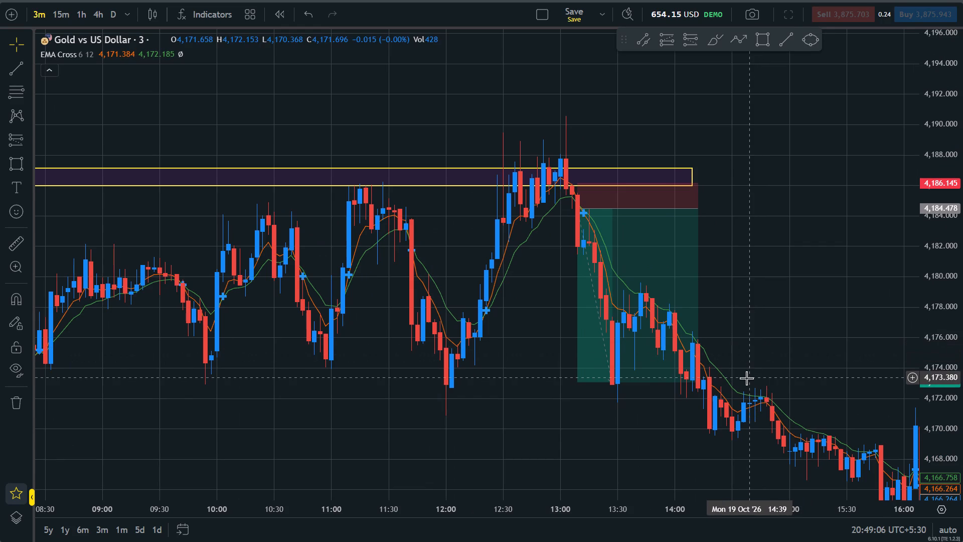
{"action": "scroll", "coordinate": [747, 378], "scroll_direction": "down", "scroll_amount": 4}
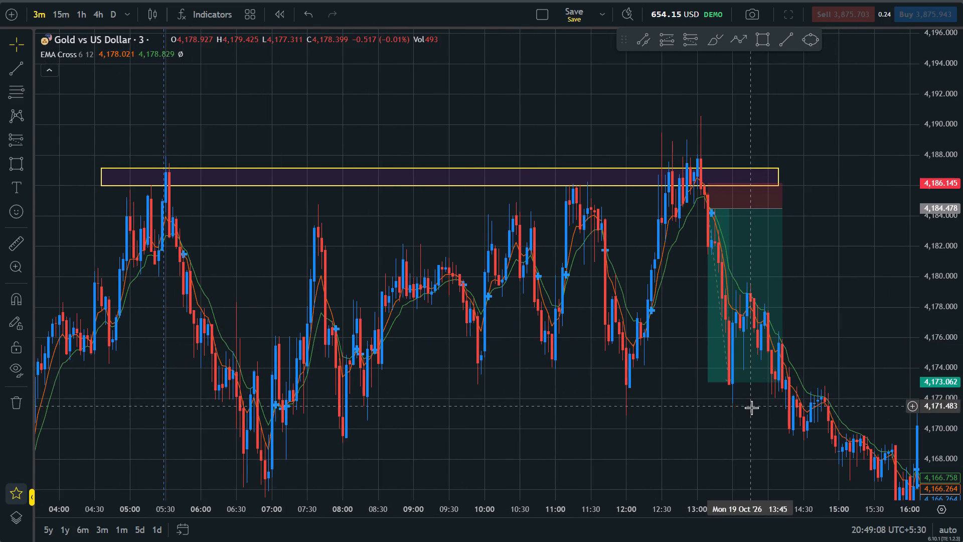
{"action": "left_click_drag", "start_coordinate": [751, 408], "coordinate": [759, 383]}
{"action": "scroll", "coordinate": [759, 383], "scroll_direction": "down", "scroll_amount": 2}
{"action": "scroll", "coordinate": [759, 383], "scroll_direction": "up", "scroll_amount": 1}
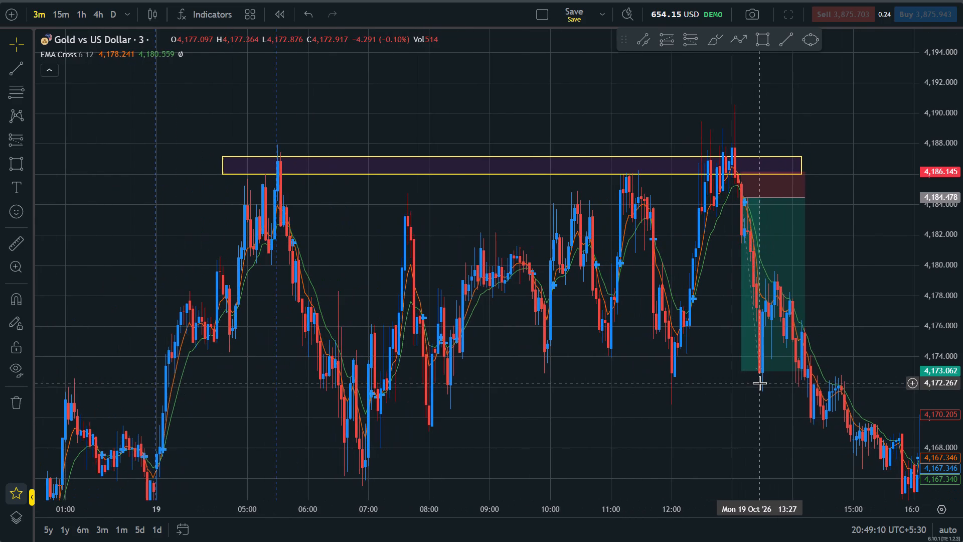
{"action": "scroll", "coordinate": [801, 371], "scroll_direction": "up", "scroll_amount": 1}
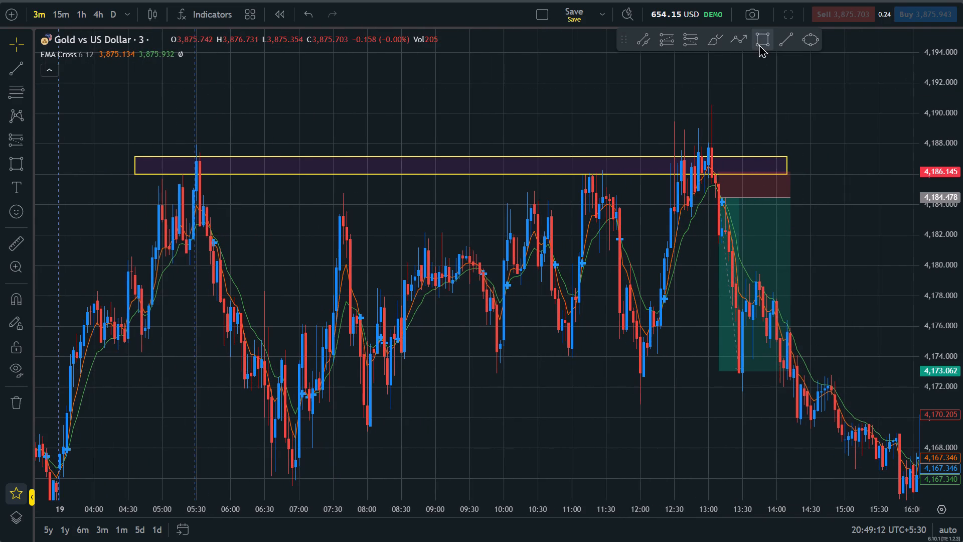
{"action": "left_click", "coordinate": [762, 43]}
{"action": "left_click", "coordinate": [841, 371]}
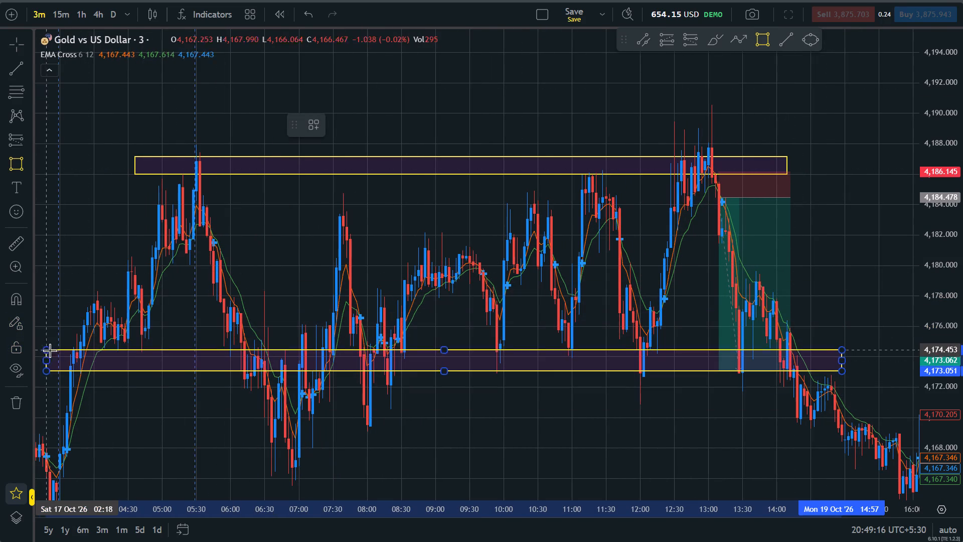
{"action": "left_click", "coordinate": [41, 356]}
{"action": "left_click", "coordinate": [414, 407]}
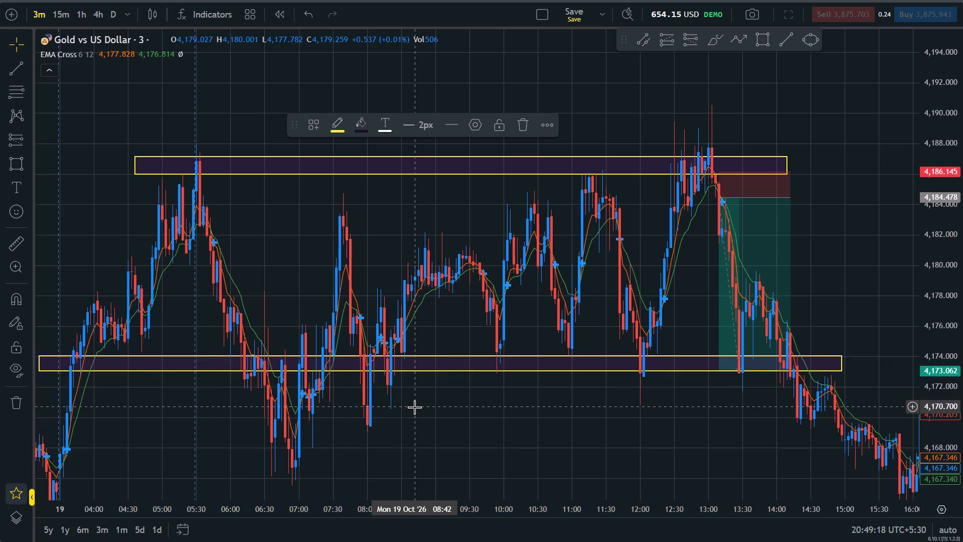
{"action": "scroll", "coordinate": [414, 407], "scroll_direction": "up", "scroll_amount": 1}
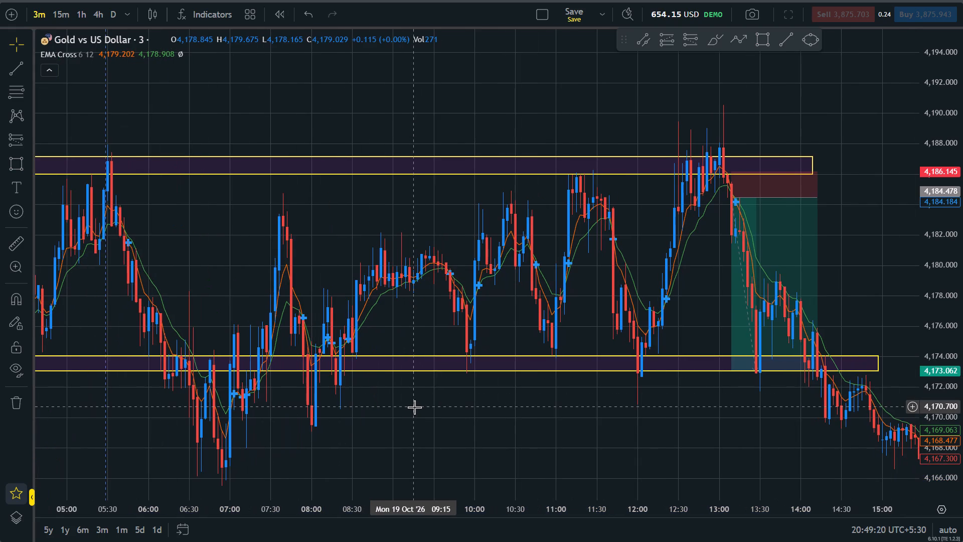
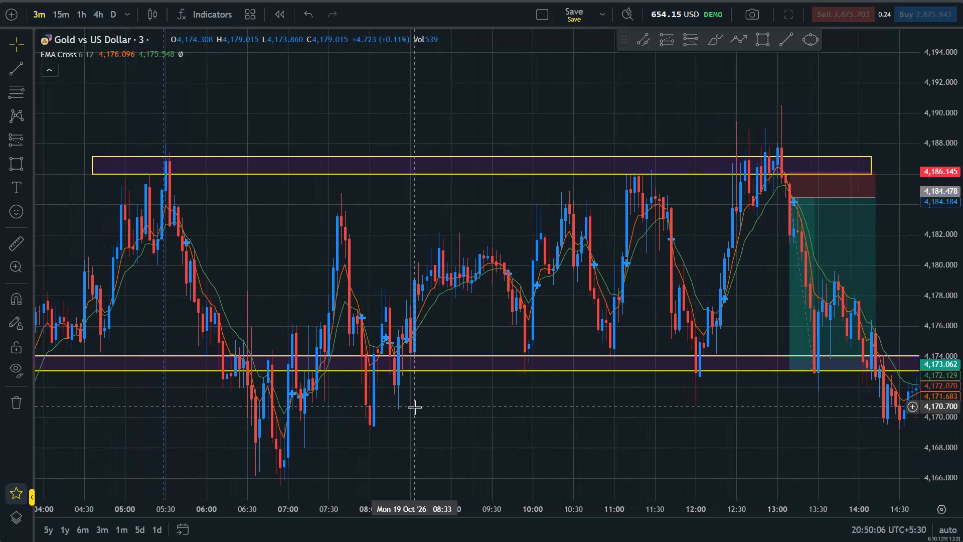
Examine the 19 October price action between the upper and lower zones leading into the 13:09 short position.
{"action": "scroll", "coordinate": [414, 407], "scroll_direction": "right", "scroll_amount": 1}
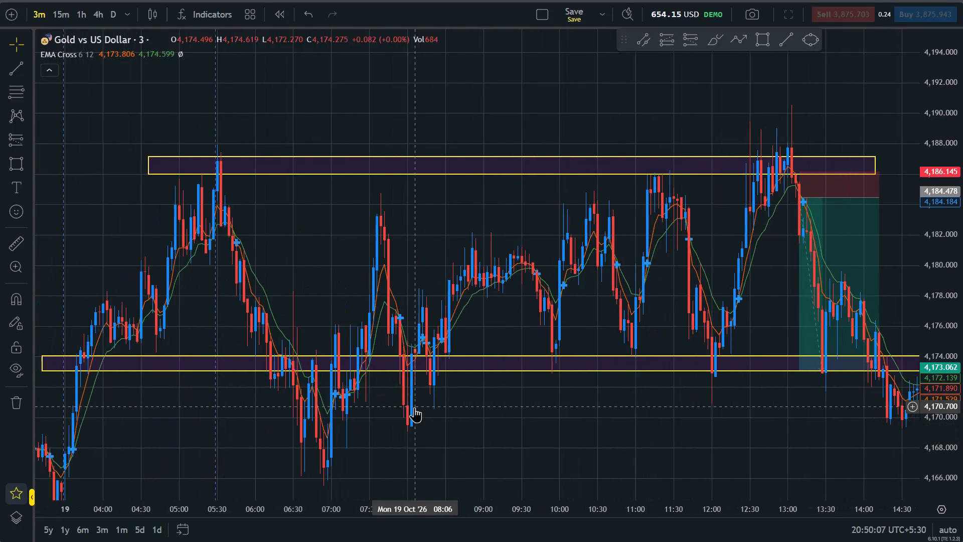
{"action": "scroll", "coordinate": [414, 407], "scroll_direction": "right", "scroll_amount": 1}
{"action": "left_click_drag", "start_coordinate": [690, 243], "coordinate": [664, 263]}
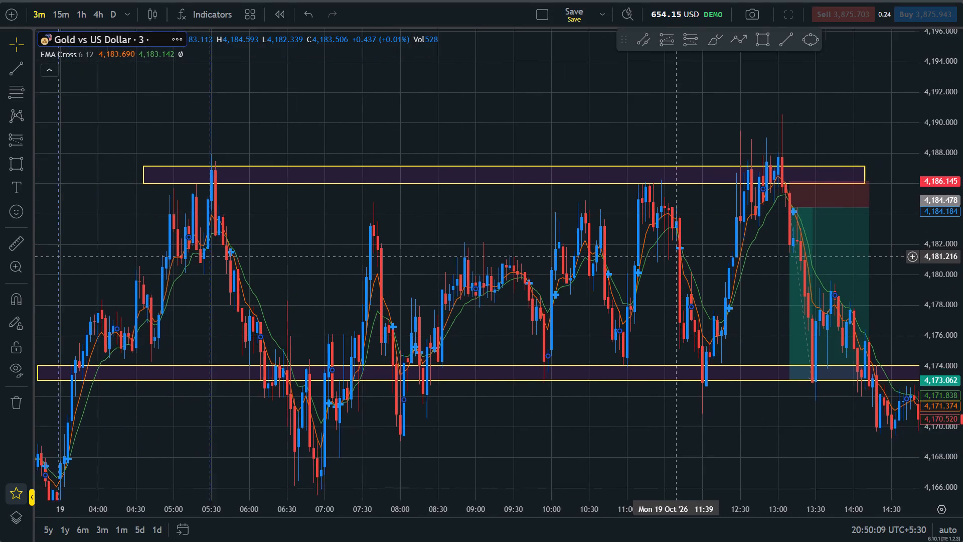
{"action": "left_click_drag", "start_coordinate": [664, 263], "coordinate": [604, 287]}
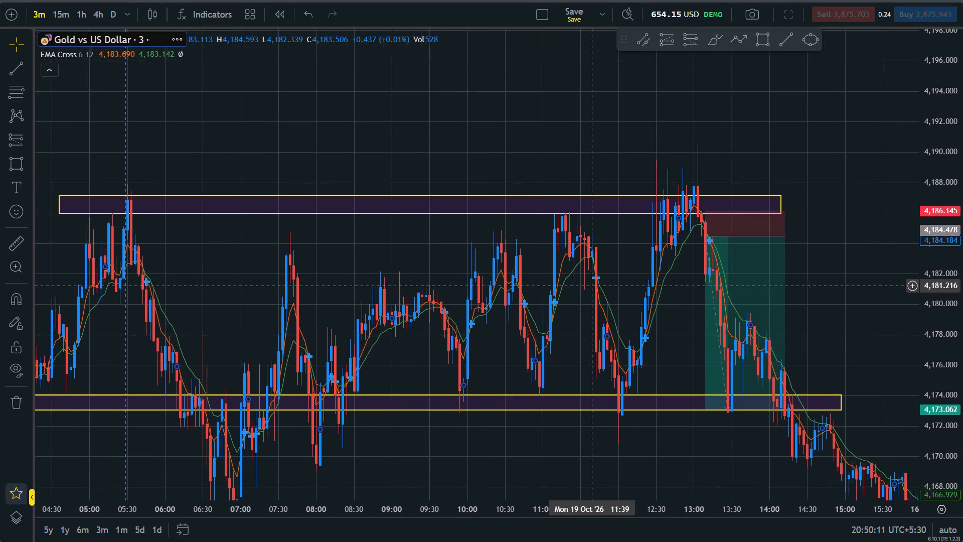
{"action": "left_click_drag", "start_coordinate": [604, 287], "coordinate": [683, 291]}
{"action": "left_click", "coordinate": [708, 282]}
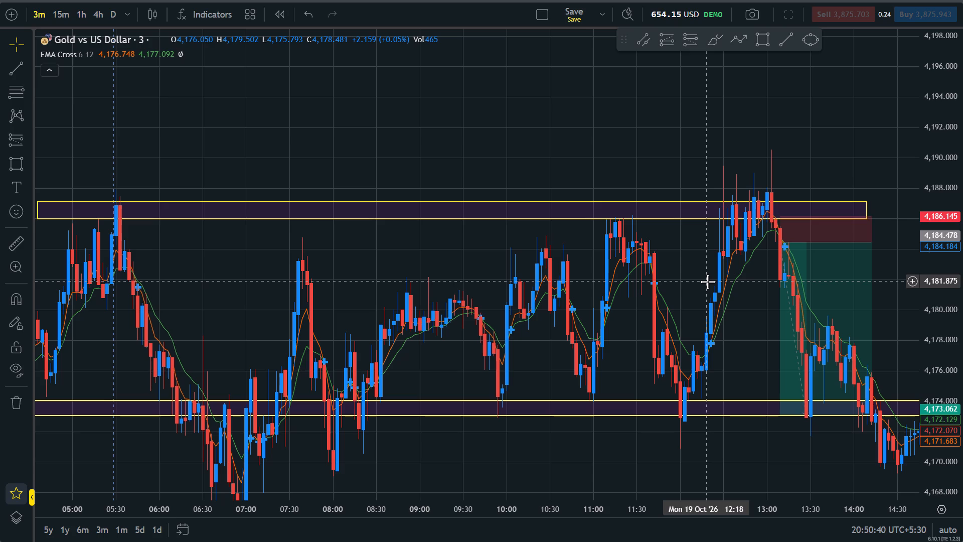
Draw a rectangle zone across the 16 October highs, from 12:27 to about 15:39, between 4,188.523 and about 4,188.9.
{"action": "left_click_drag", "start_coordinate": [164, 323], "coordinate": [724, 165]}
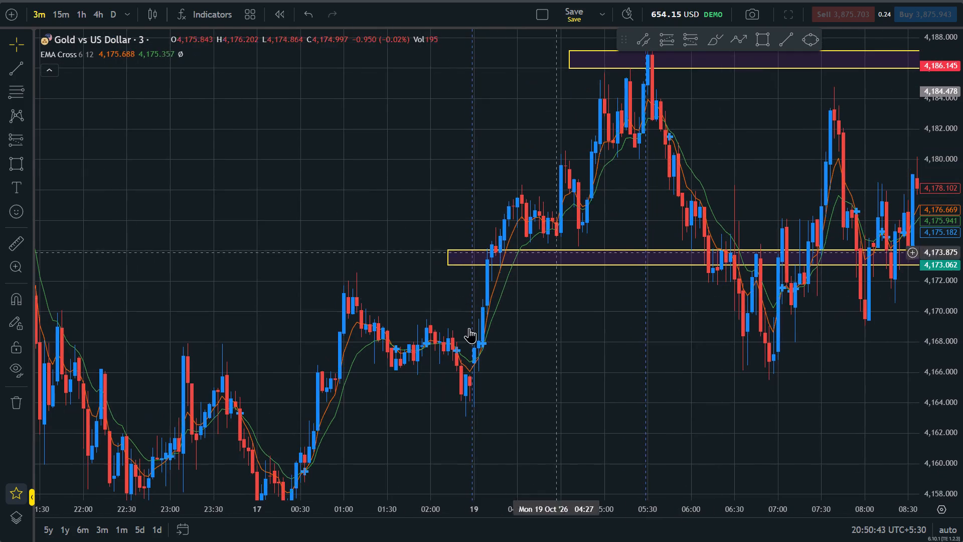
{"action": "left_click_drag", "start_coordinate": [406, 388], "coordinate": [779, 222]}
{"action": "scroll", "coordinate": [779, 222], "scroll_direction": "down", "scroll_amount": 2}
{"action": "left_click_drag", "start_coordinate": [730, 145], "coordinate": [719, 378]}
{"action": "left_click_drag", "start_coordinate": [410, 115], "coordinate": [506, 263]}
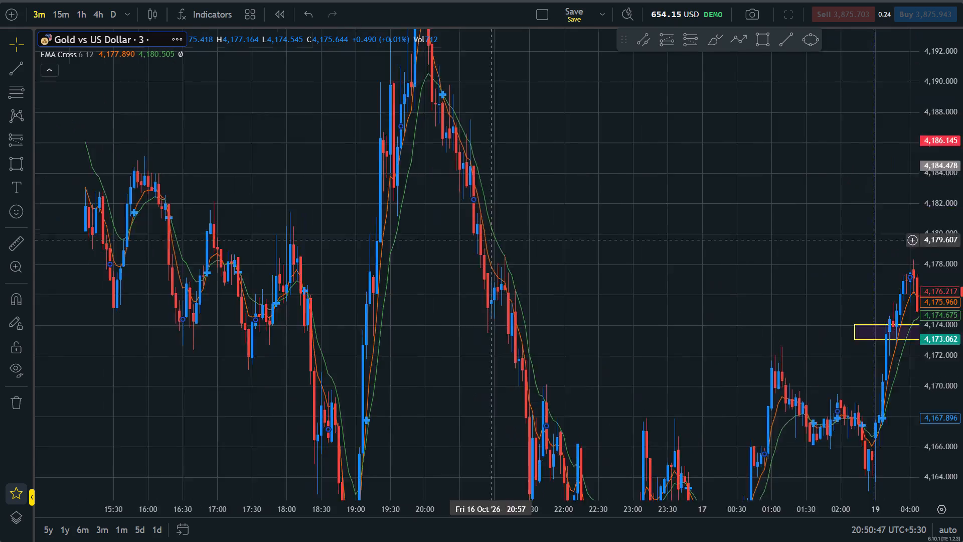
{"action": "left_click_drag", "start_coordinate": [506, 263], "coordinate": [726, 413]}
{"action": "left_click_drag", "start_coordinate": [962, 197], "coordinate": [962, 251]}
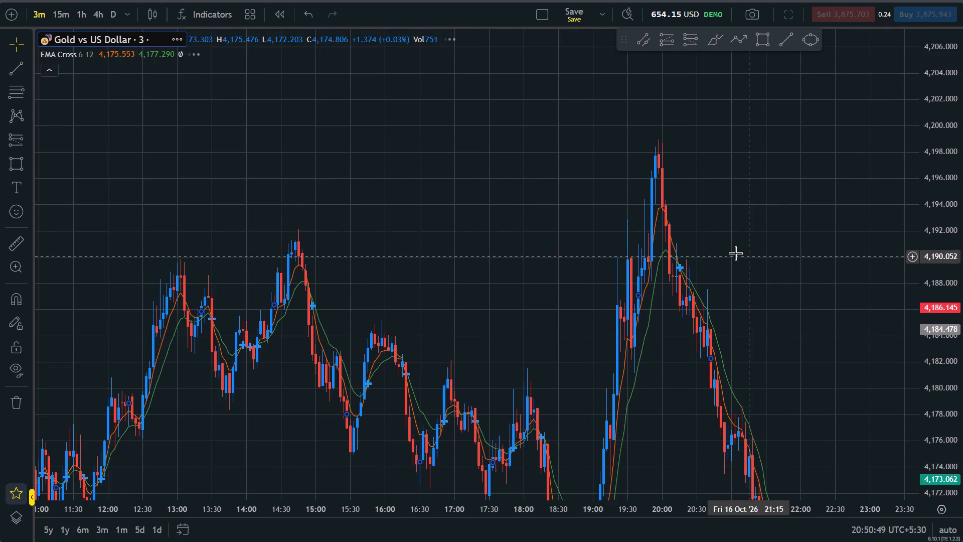
{"action": "scroll", "coordinate": [733, 250], "scroll_direction": "up", "scroll_amount": 2}
{"action": "scroll", "coordinate": [733, 250], "scroll_direction": "right", "scroll_amount": 1}
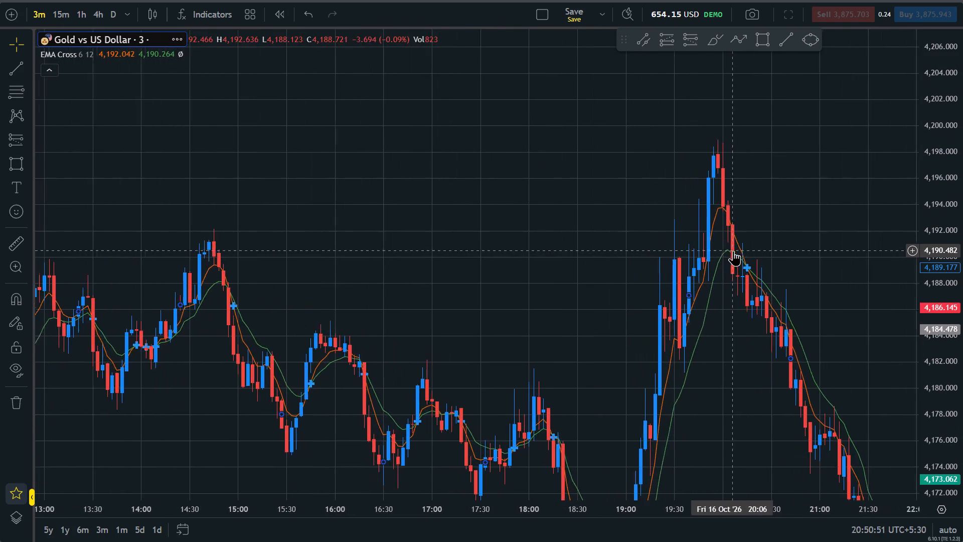
{"action": "scroll", "coordinate": [733, 250], "scroll_direction": "right", "scroll_amount": 1}
{"action": "left_click", "coordinate": [775, 35]}
{"action": "left_click", "coordinate": [766, 39]}
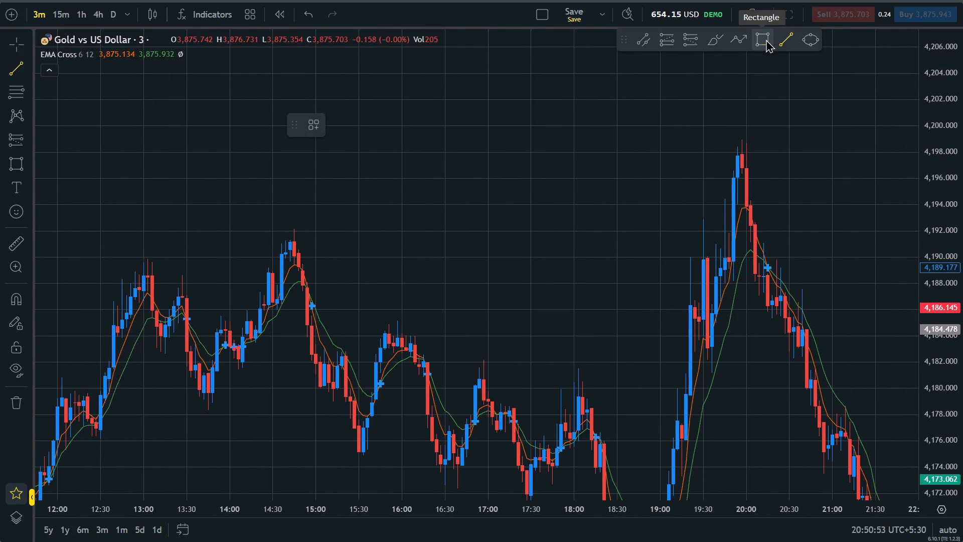
{"action": "left_click", "coordinate": [96, 276]}
{"action": "left_click", "coordinate": [370, 272]}
Place a short position at 14:54 on 16 October with entry at 4,187.701 and stop at 4,189.496.
{"action": "left_click_drag", "start_coordinate": [416, 317], "coordinate": [738, 260]}
{"action": "scroll", "coordinate": [748, 256], "scroll_direction": "up", "scroll_amount": 3}
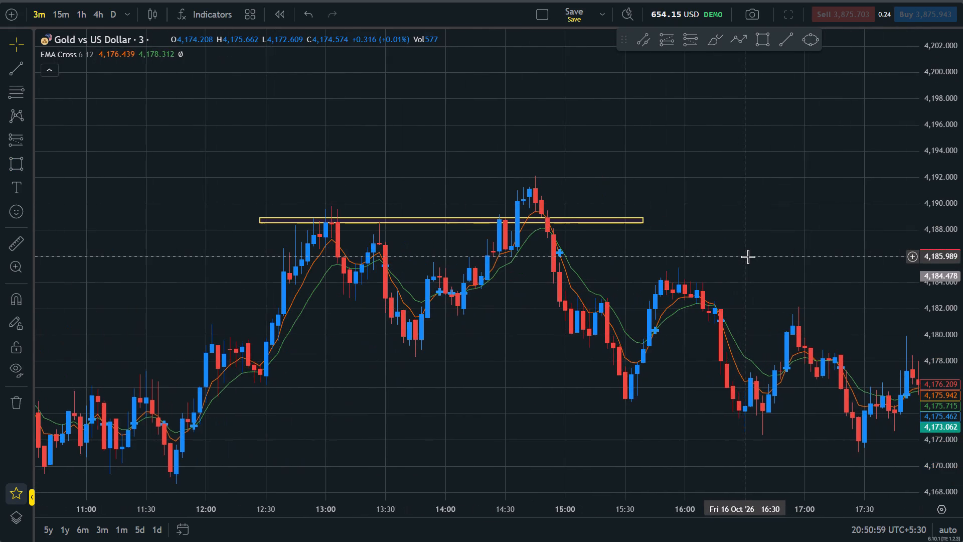
{"action": "left_click_drag", "start_coordinate": [962, 337], "coordinate": [950, 108]}
{"action": "left_click_drag", "start_coordinate": [741, 219], "coordinate": [740, 272]}
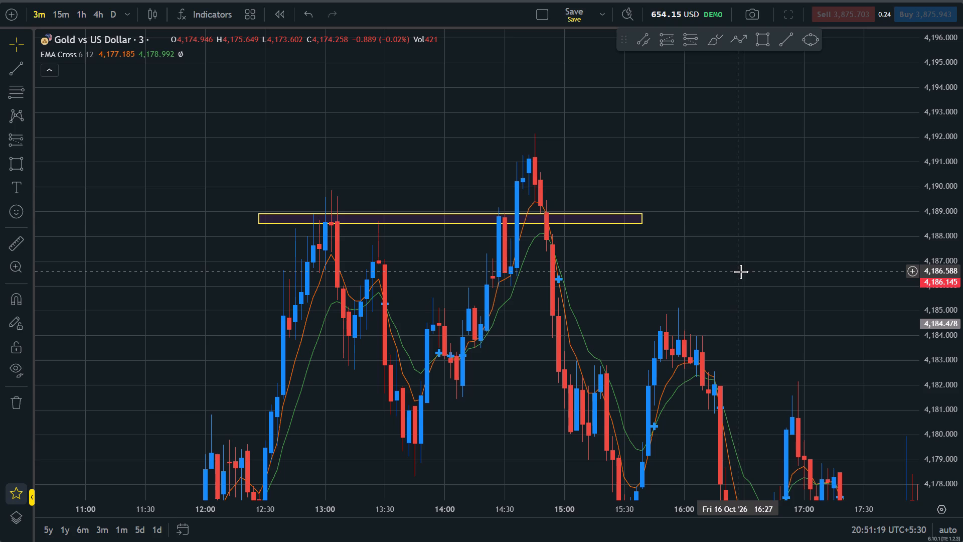
{"action": "scroll", "coordinate": [740, 272], "scroll_direction": "up", "scroll_amount": 1}
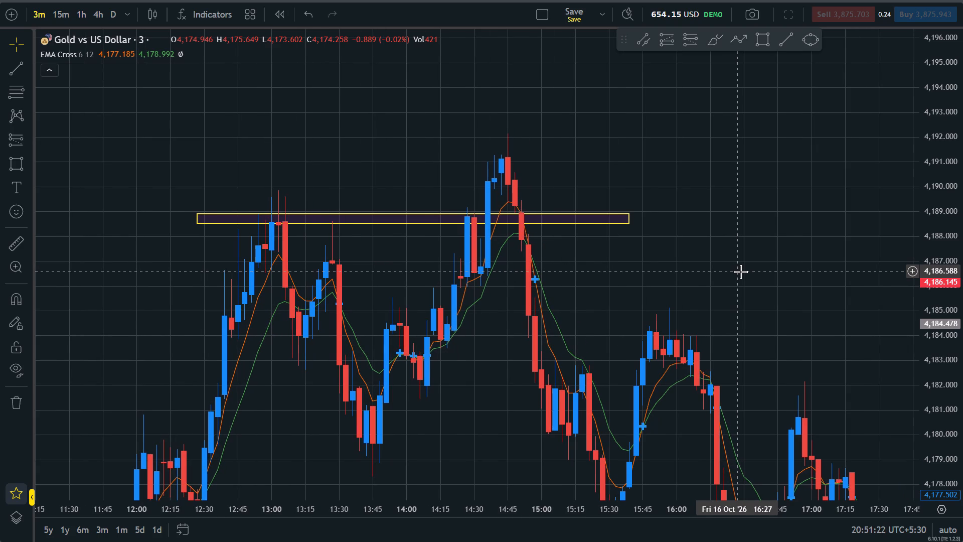
{"action": "scroll", "coordinate": [740, 272], "scroll_direction": "up", "scroll_amount": 2}
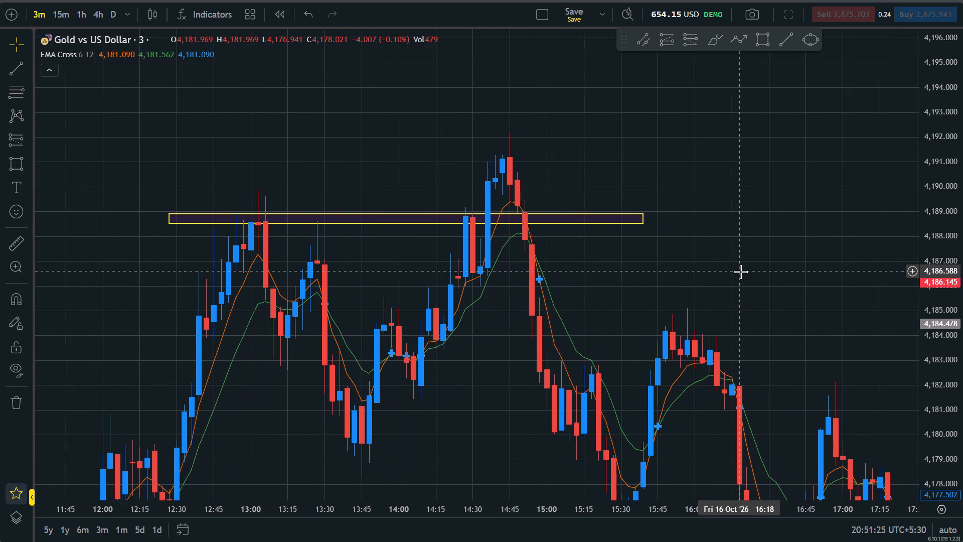
{"action": "left_click", "coordinate": [684, 35]}
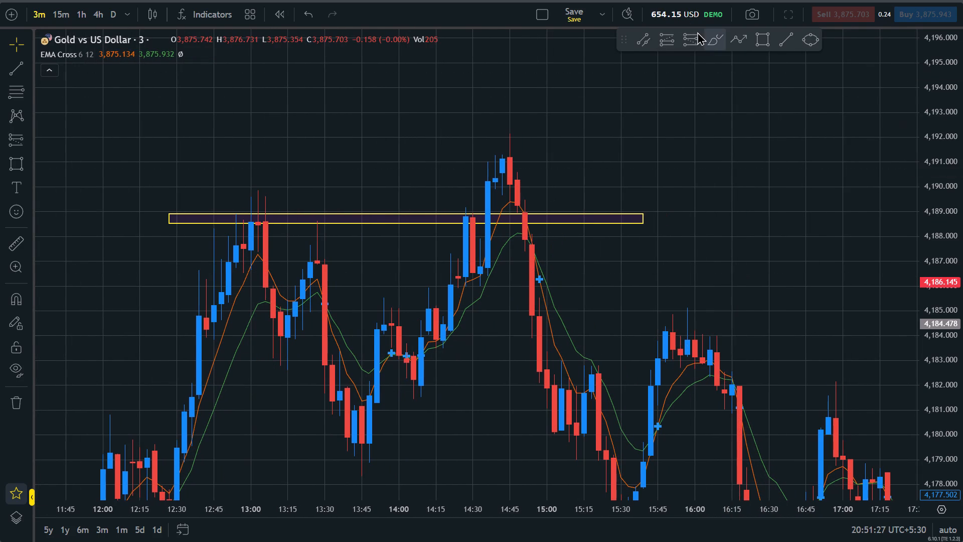
{"action": "left_click", "coordinate": [696, 36]}
{"action": "left_click", "coordinate": [532, 244]}
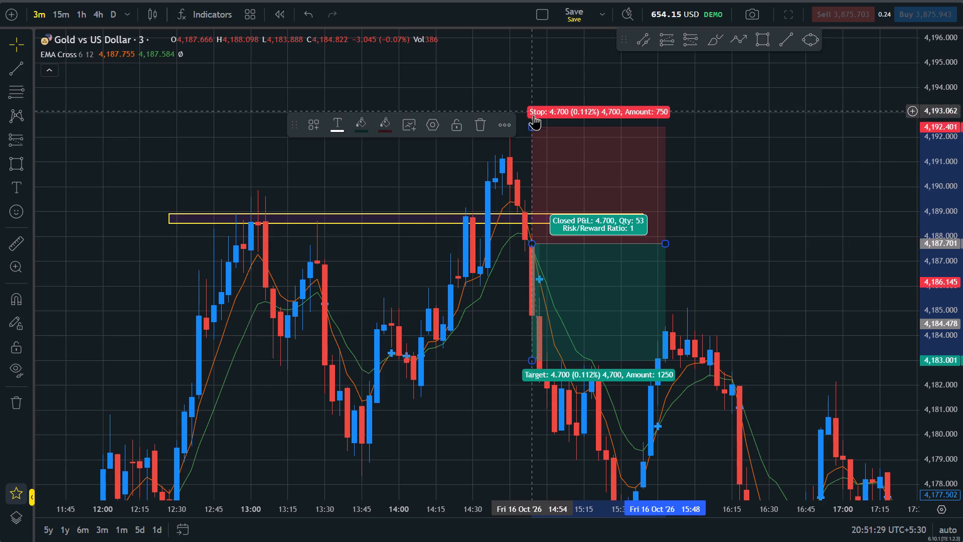
{"action": "left_click_drag", "start_coordinate": [532, 127], "coordinate": [552, 205]}
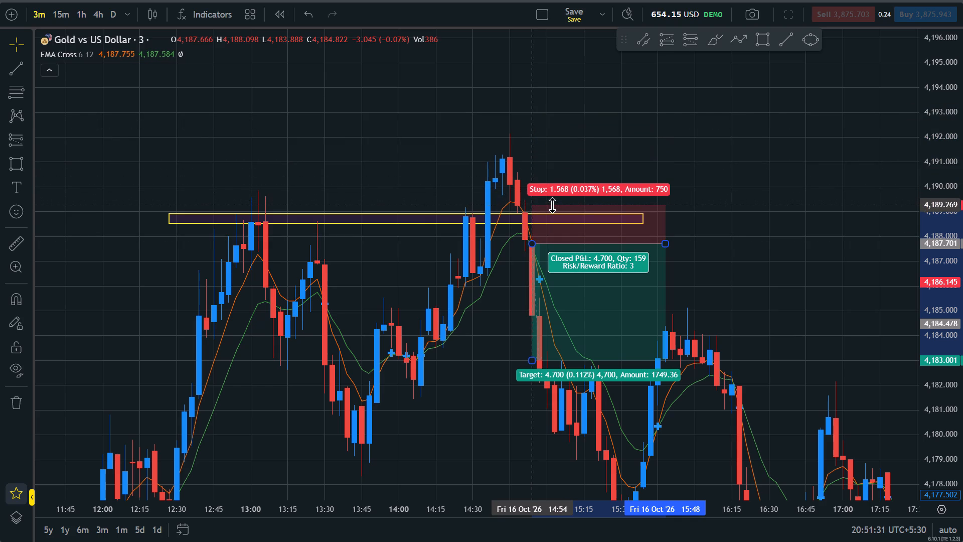
{"action": "left_click_drag", "start_coordinate": [552, 205], "coordinate": [551, 199]}
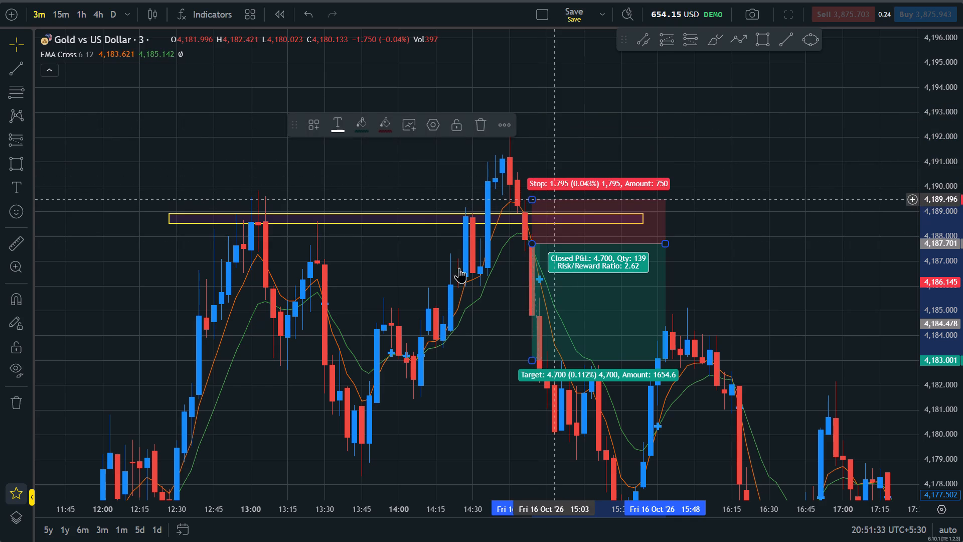
Move the 14:54 short position's target down to 4,175.106, near the 15:30 low.
{"action": "left_click_drag", "start_coordinate": [501, 356], "coordinate": [506, 230]}
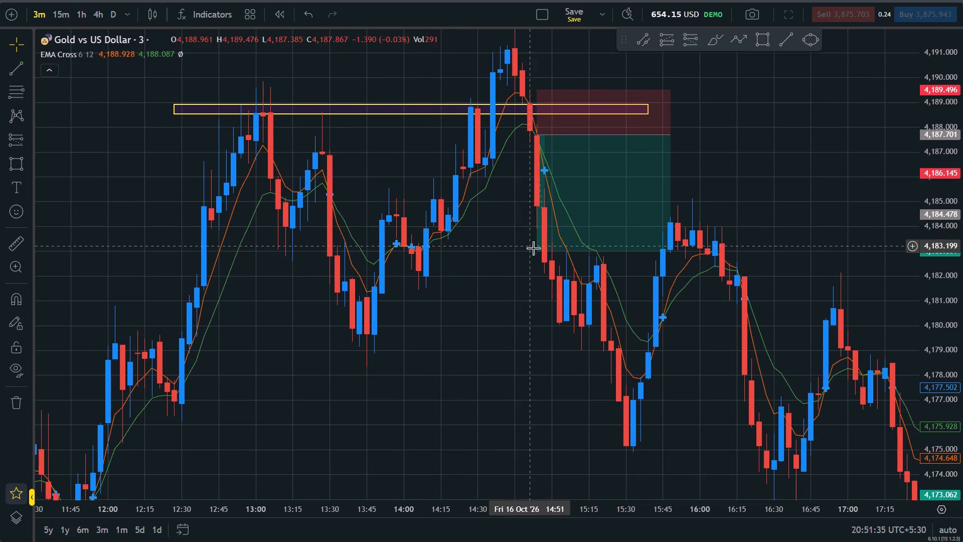
{"action": "left_click_drag", "start_coordinate": [535, 250], "coordinate": [552, 435]}
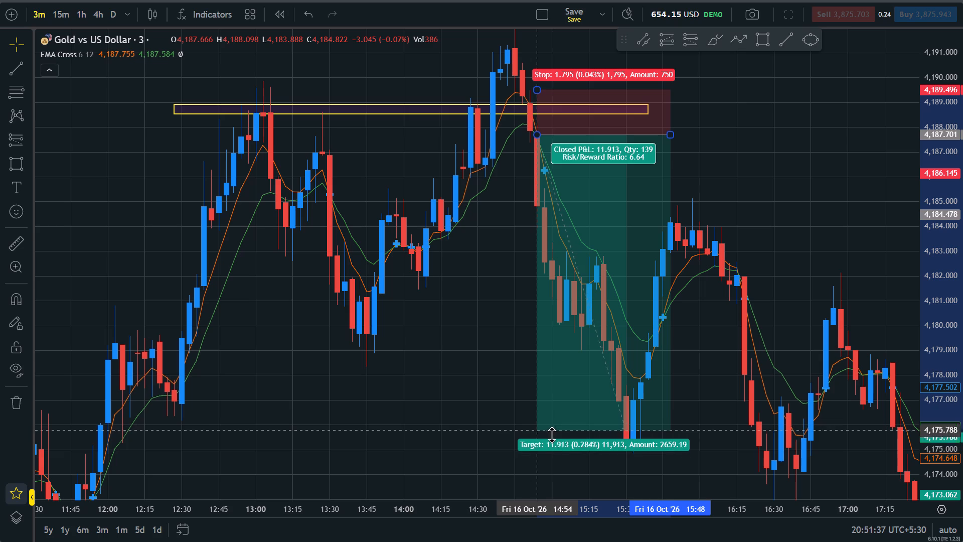
{"action": "left_click_drag", "start_coordinate": [552, 435], "coordinate": [535, 447]}
{"action": "left_click", "coordinate": [438, 353]}
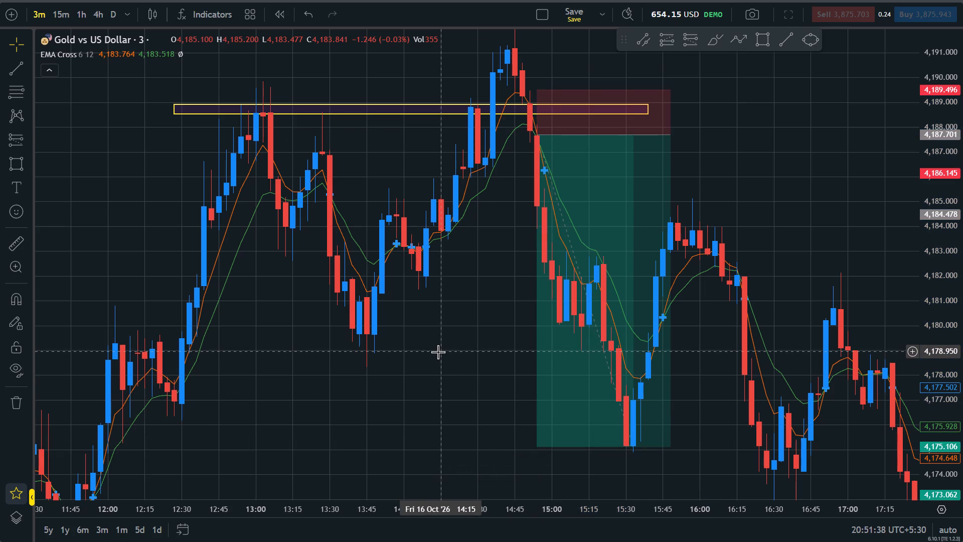
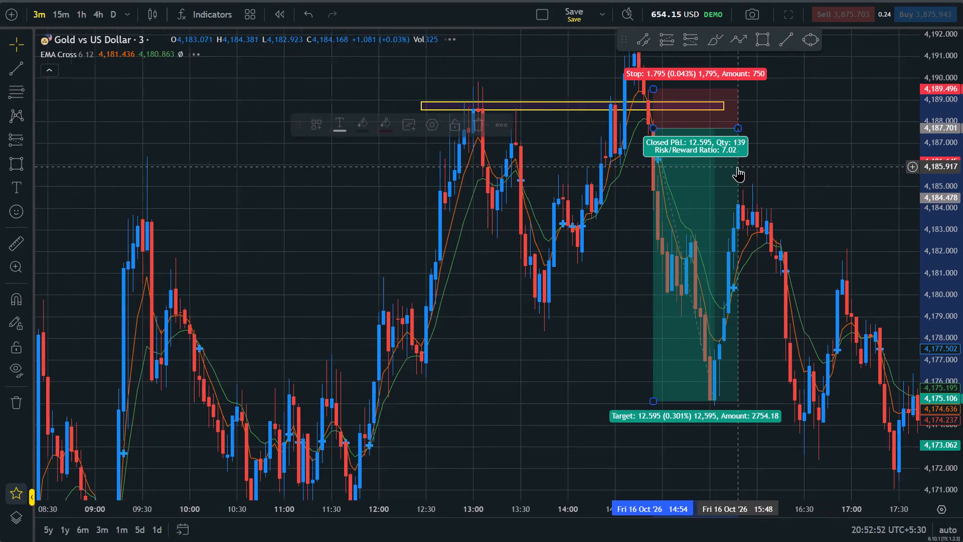
Examine the 16 October price action around the 14:54 short position and the zone across the highs.
{"action": "left_click", "coordinate": [811, 207]}
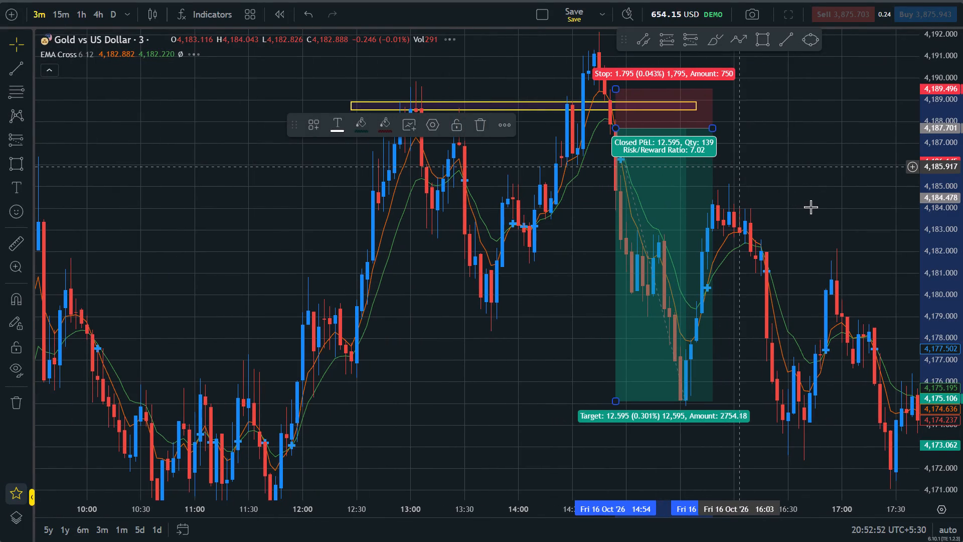
{"action": "scroll", "coordinate": [825, 181], "scroll_direction": "up", "scroll_amount": 1}
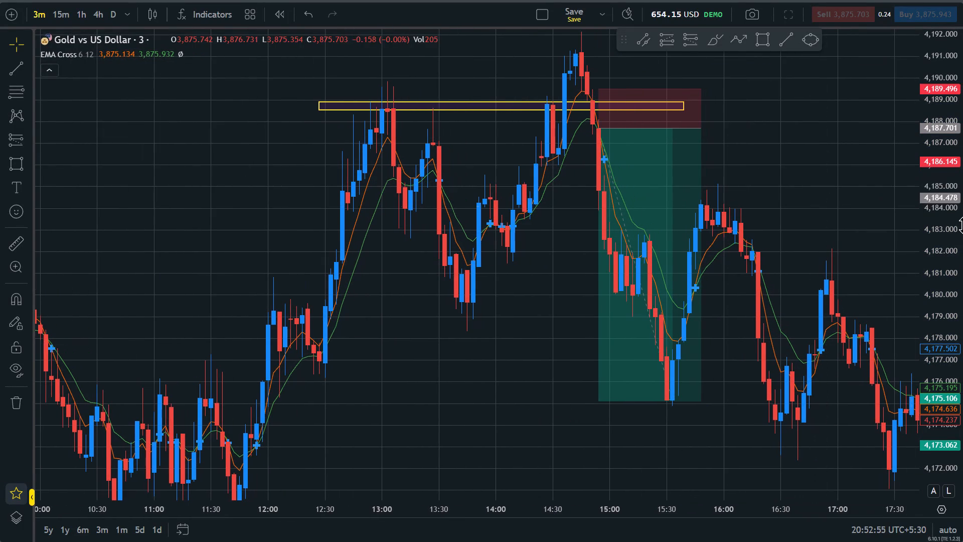
{"action": "left_click_drag", "start_coordinate": [962, 245], "coordinate": [958, 192]}
{"action": "left_click_drag", "start_coordinate": [808, 174], "coordinate": [784, 152]}
{"action": "scroll", "coordinate": [784, 152], "scroll_direction": "down", "scroll_amount": 1}
{"action": "left_click_drag", "start_coordinate": [962, 135], "coordinate": [962, 148]}
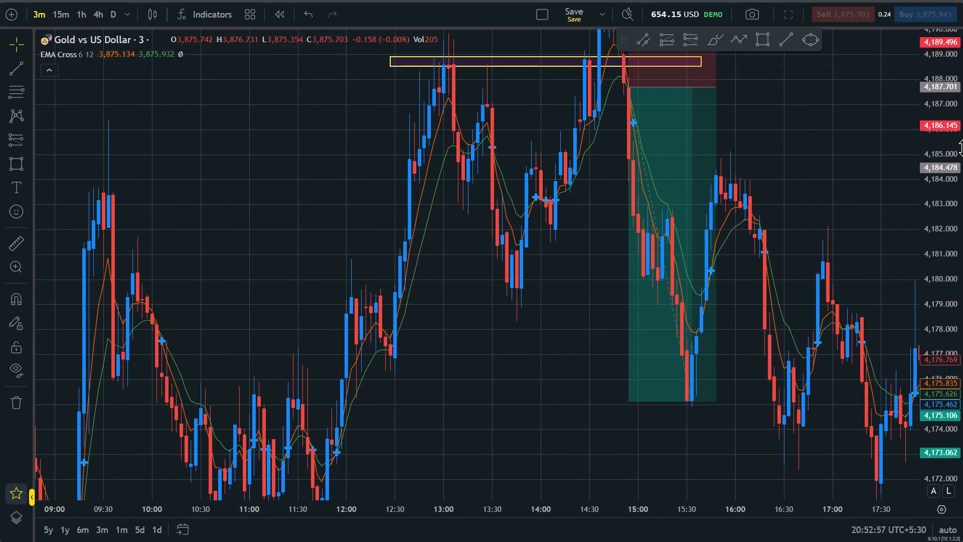
{"action": "left_click_drag", "start_coordinate": [962, 148], "coordinate": [962, 184]}
{"action": "left_click_drag", "start_coordinate": [878, 153], "coordinate": [879, 174]}
{"action": "scroll", "coordinate": [879, 174], "scroll_direction": "up", "scroll_amount": 1}
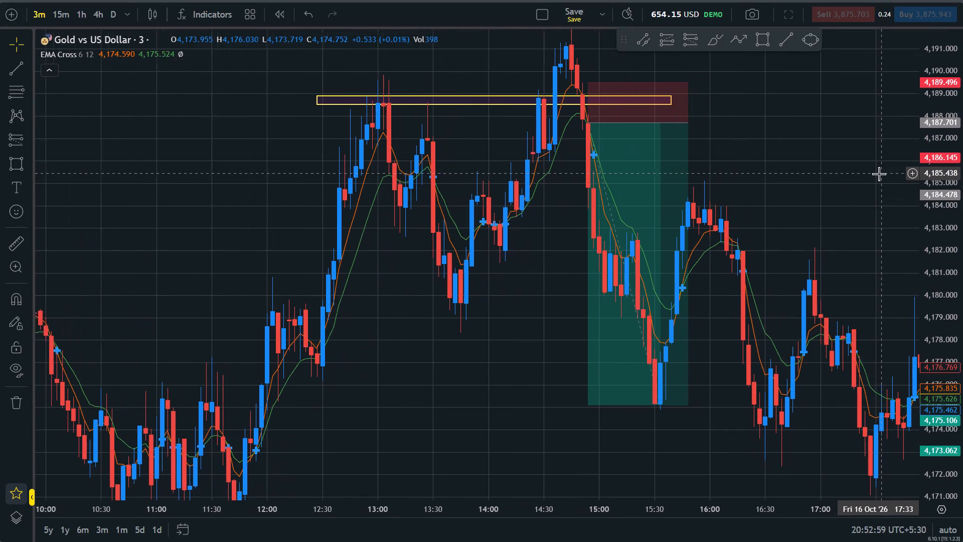
{"action": "scroll", "coordinate": [879, 174], "scroll_direction": "up", "scroll_amount": 1}
{"action": "left_click", "coordinate": [823, 181]}
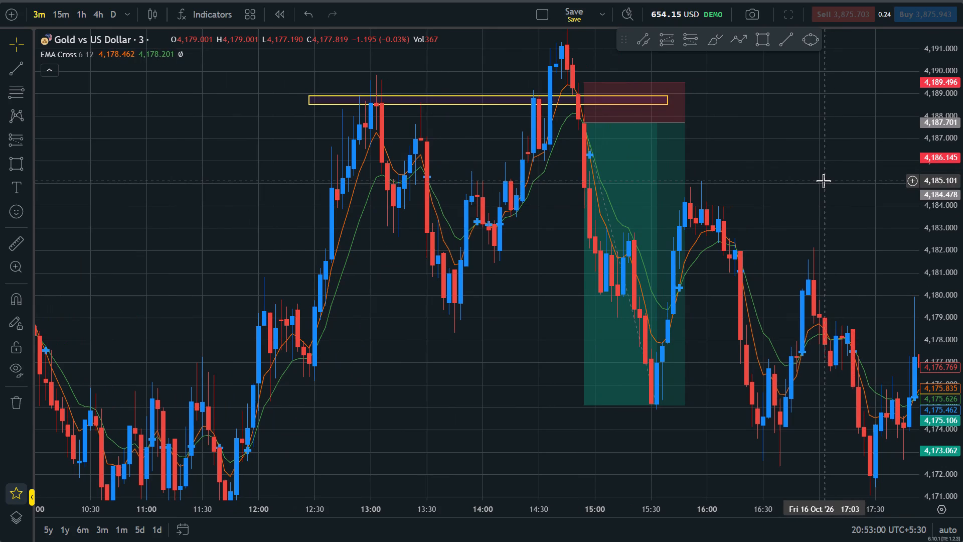
{"action": "scroll", "coordinate": [823, 181], "scroll_direction": "up", "scroll_amount": 1}
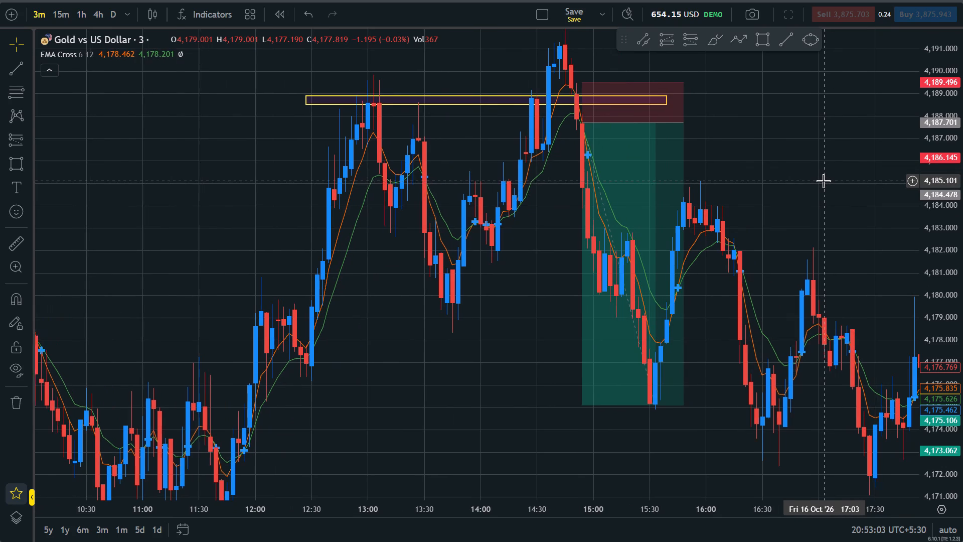
{"action": "scroll", "coordinate": [823, 181], "scroll_direction": "up", "scroll_amount": 2}
{"action": "left_click_drag", "start_coordinate": [879, 234], "coordinate": [771, 179]}
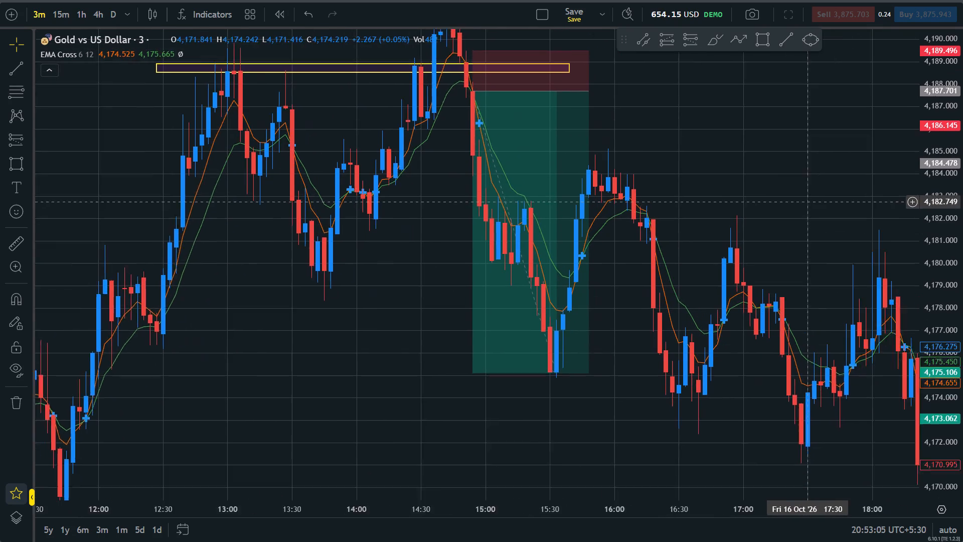
{"action": "left_click_drag", "start_coordinate": [771, 179], "coordinate": [753, 164]}
{"action": "scroll", "coordinate": [753, 164], "scroll_direction": "down", "scroll_amount": 3}
{"action": "left_click_drag", "start_coordinate": [962, 156], "coordinate": [962, 327]}
{"action": "left_click_drag", "start_coordinate": [738, 188], "coordinate": [662, 176]}
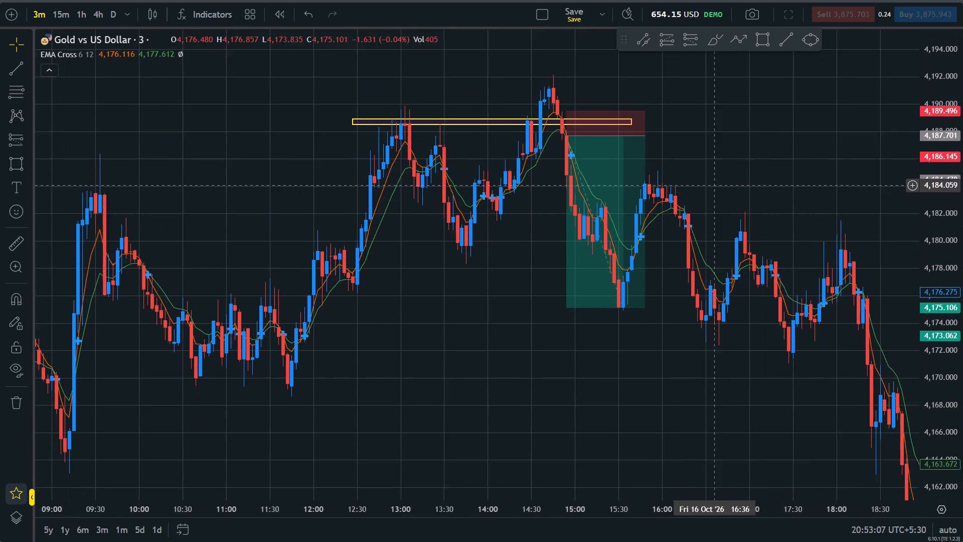
{"action": "left_click_drag", "start_coordinate": [662, 176], "coordinate": [656, 173]}
{"action": "scroll", "coordinate": [656, 173], "scroll_direction": "up", "scroll_amount": 1}
{"action": "left_click_drag", "start_coordinate": [962, 347], "coordinate": [962, 216]}
{"action": "left_click_drag", "start_coordinate": [703, 188], "coordinate": [707, 322]}
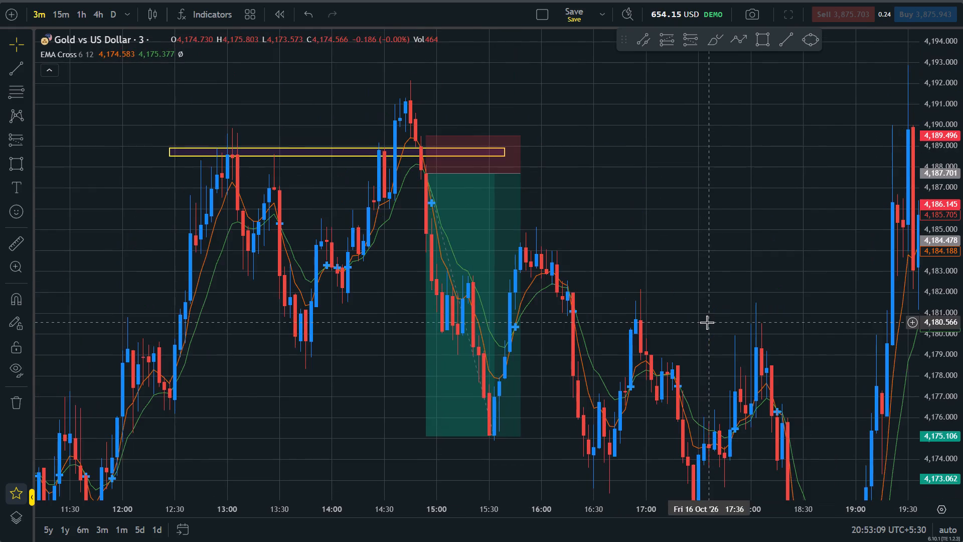
{"action": "scroll", "coordinate": [707, 322], "scroll_direction": "down", "scroll_amount": 1}
{"action": "scroll", "coordinate": [707, 322], "scroll_direction": "up", "scroll_amount": 2}
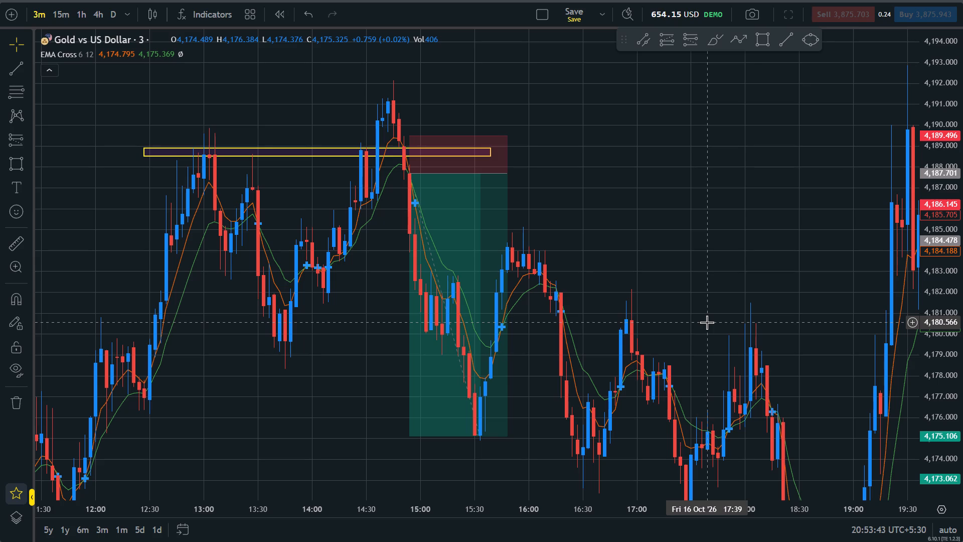
Examine the 16 October price action following the 14:54 short position, from about 16:00 through the 20:00 peak.
{"action": "left_click_drag", "start_coordinate": [650, 215], "coordinate": [684, 235]}
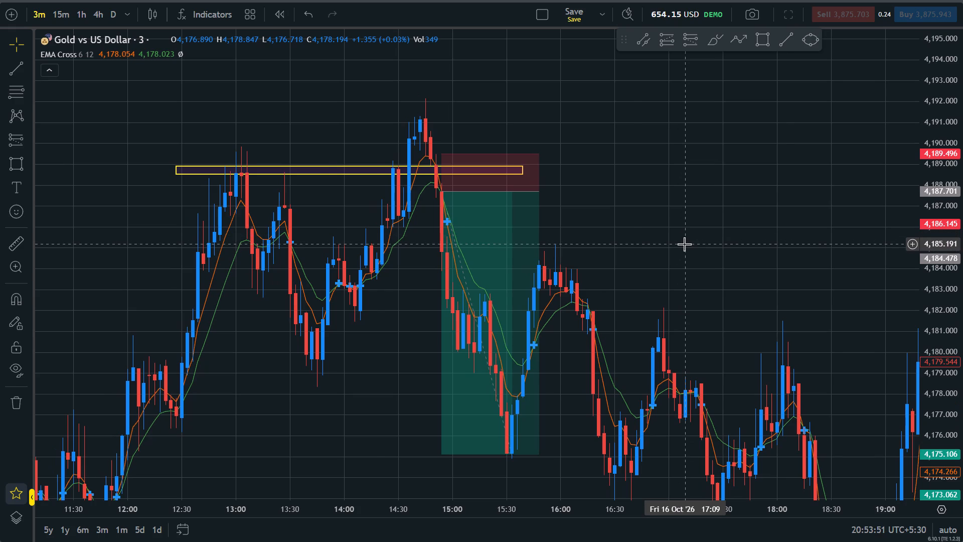
{"action": "scroll", "coordinate": [684, 244], "scroll_direction": "down", "scroll_amount": 1}
{"action": "left_click_drag", "start_coordinate": [749, 341], "coordinate": [548, 194]}
{"action": "left_click_drag", "start_coordinate": [816, 342], "coordinate": [779, 344]}
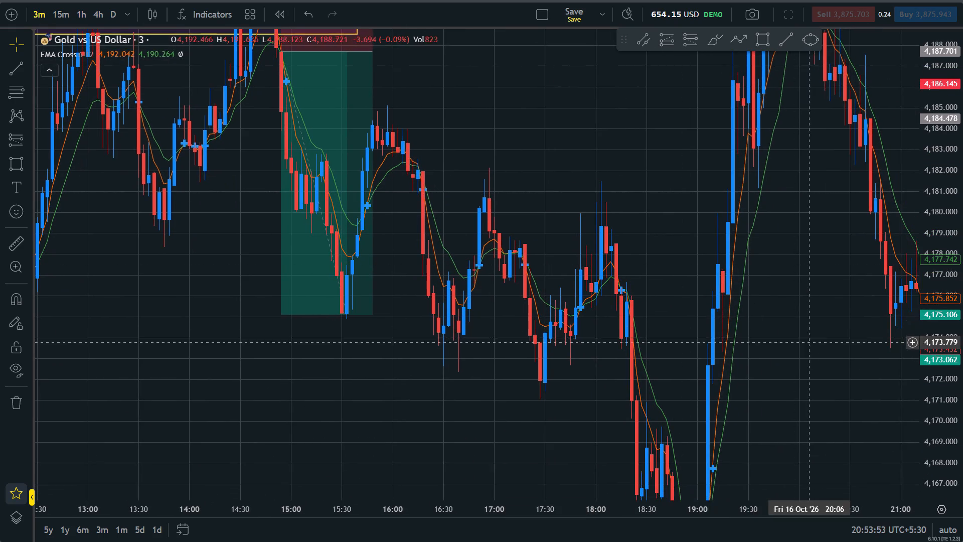
{"action": "left_click_drag", "start_coordinate": [779, 344], "coordinate": [491, 449]}
{"action": "left_click_drag", "start_coordinate": [626, 257], "coordinate": [962, 357]}
{"action": "left_click_drag", "start_coordinate": [594, 387], "coordinate": [795, 336]}
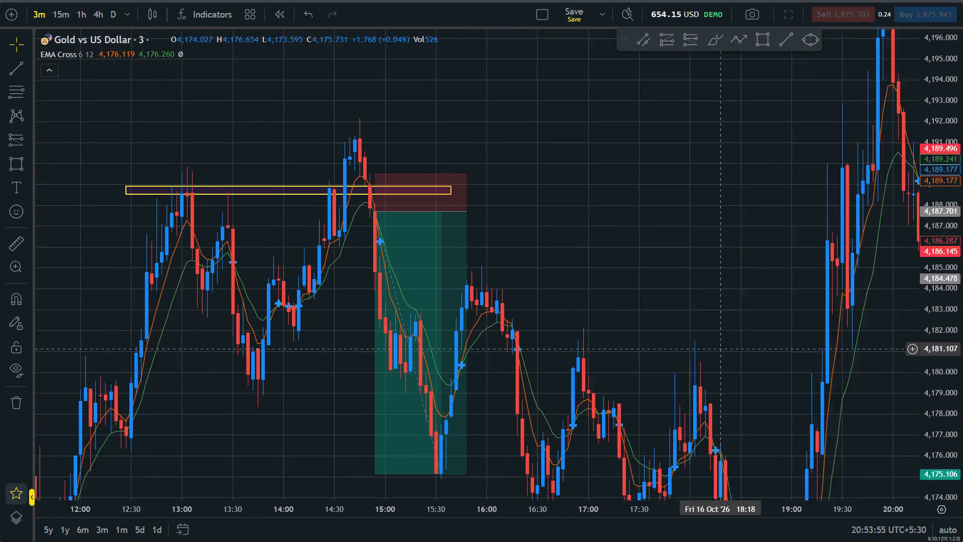
{"action": "left_click_drag", "start_coordinate": [795, 336], "coordinate": [816, 331]}
{"action": "scroll", "coordinate": [814, 330], "scroll_direction": "up", "scroll_amount": 1}
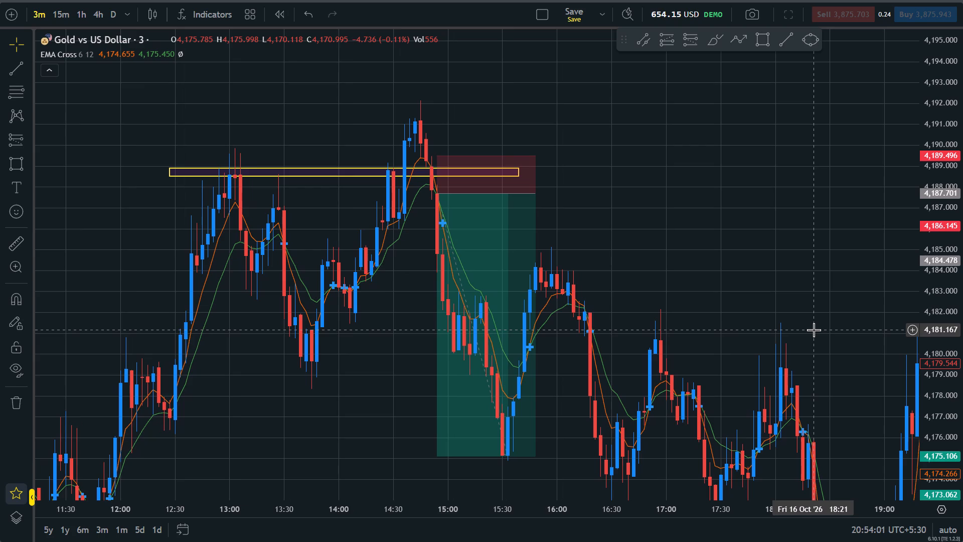
{"action": "left_click_drag", "start_coordinate": [789, 322], "coordinate": [598, 100]}
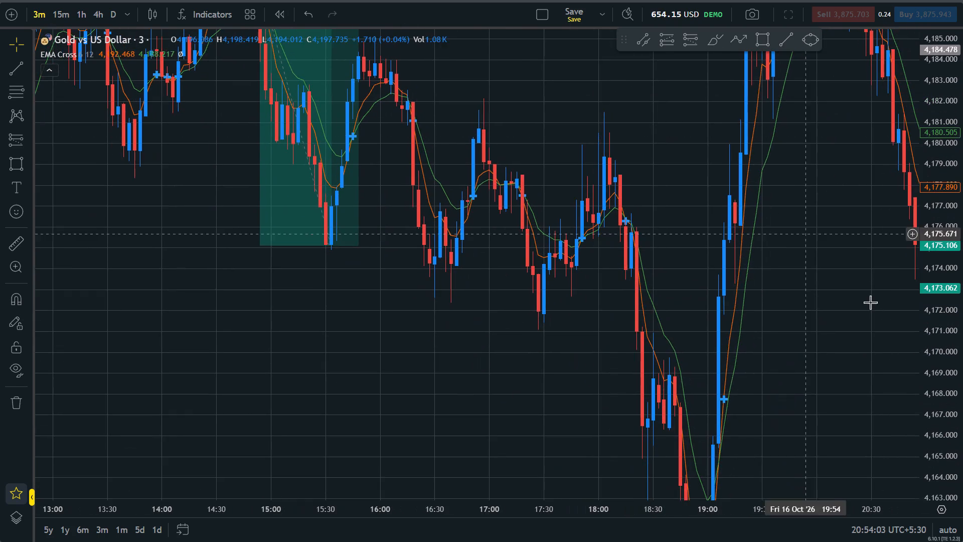
{"action": "left_click_drag", "start_coordinate": [873, 314], "coordinate": [609, 464]}
{"action": "left_click_drag", "start_coordinate": [765, 224], "coordinate": [829, 369]}
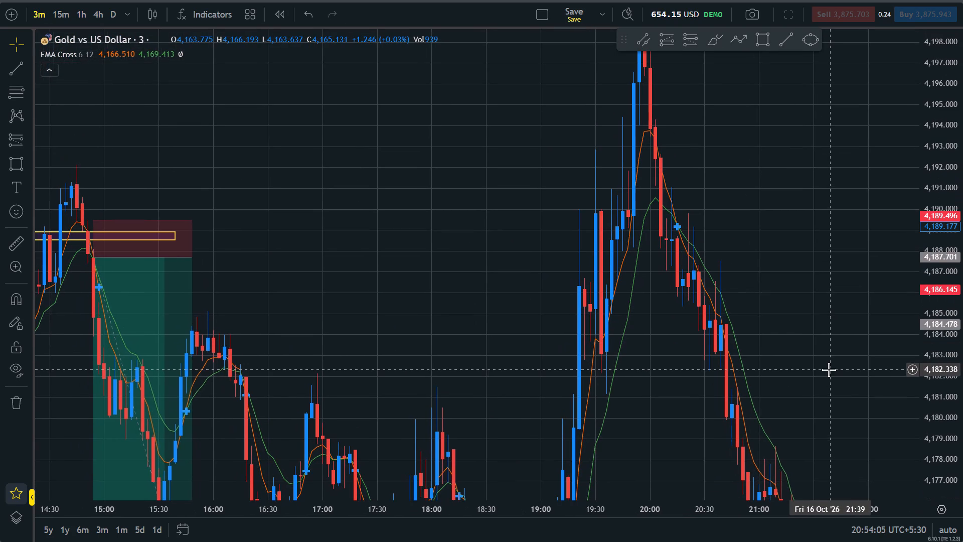
{"action": "left_click_drag", "start_coordinate": [962, 163], "coordinate": [962, 296]}
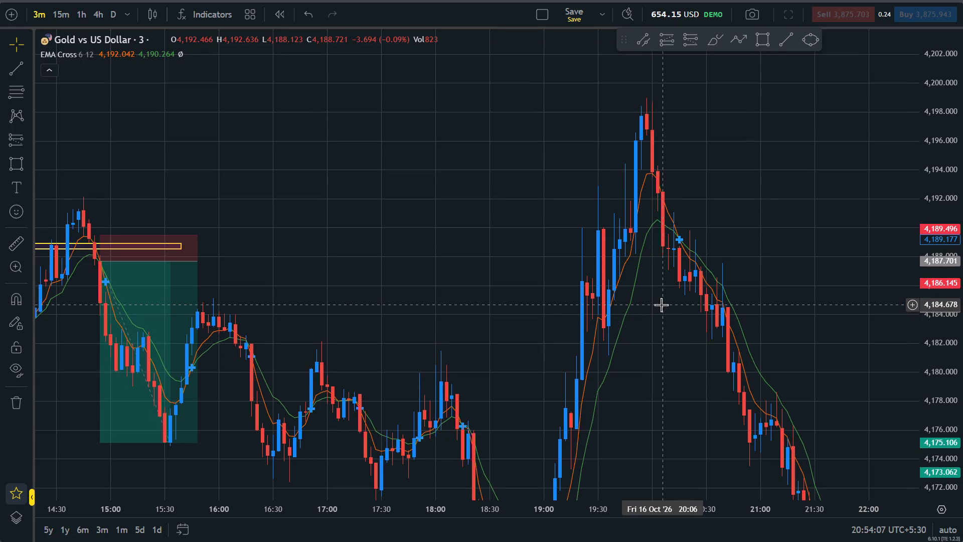
{"action": "left_click", "coordinate": [663, 305]}
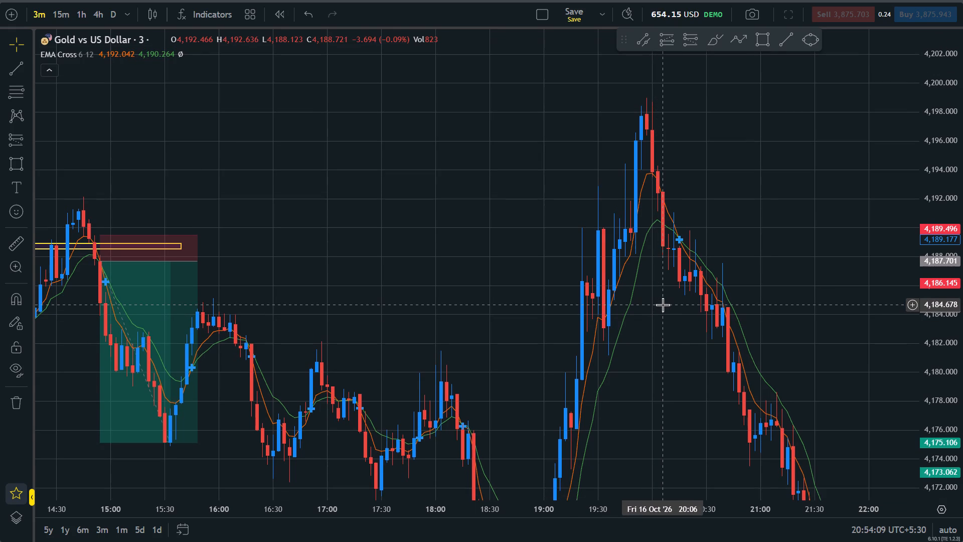
{"action": "left_click", "coordinate": [663, 305]}
Extend the 14:54 short position on 16 October to 18:30 and lower its target to about 4,164.
{"action": "left_click_drag", "start_coordinate": [780, 324], "coordinate": [761, 277]}
{"action": "scroll", "coordinate": [761, 277], "scroll_direction": "down", "scroll_amount": 3}
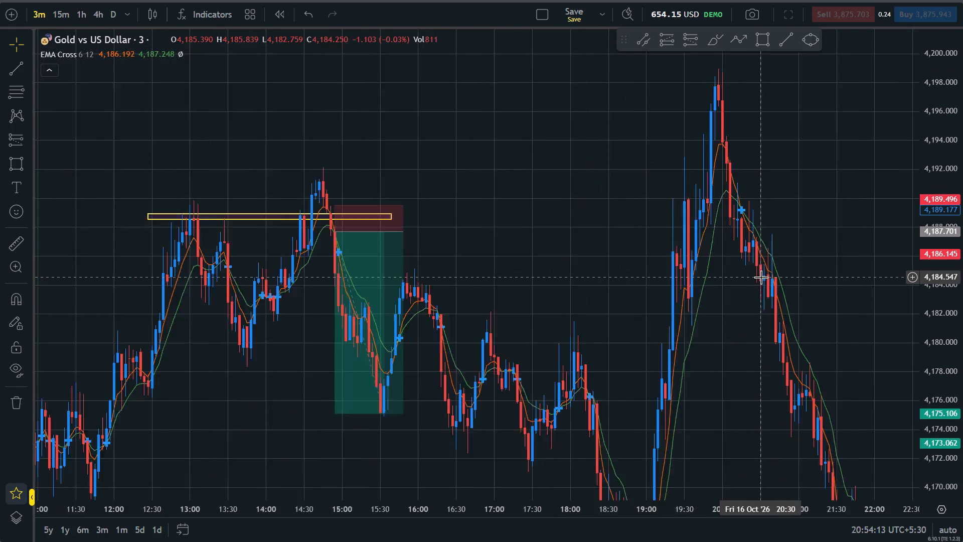
{"action": "scroll", "coordinate": [761, 277], "scroll_direction": "down", "scroll_amount": 1}
{"action": "left_click_drag", "start_coordinate": [551, 458], "coordinate": [675, 263]}
{"action": "scroll", "coordinate": [675, 263], "scroll_direction": "down", "scroll_amount": 2}
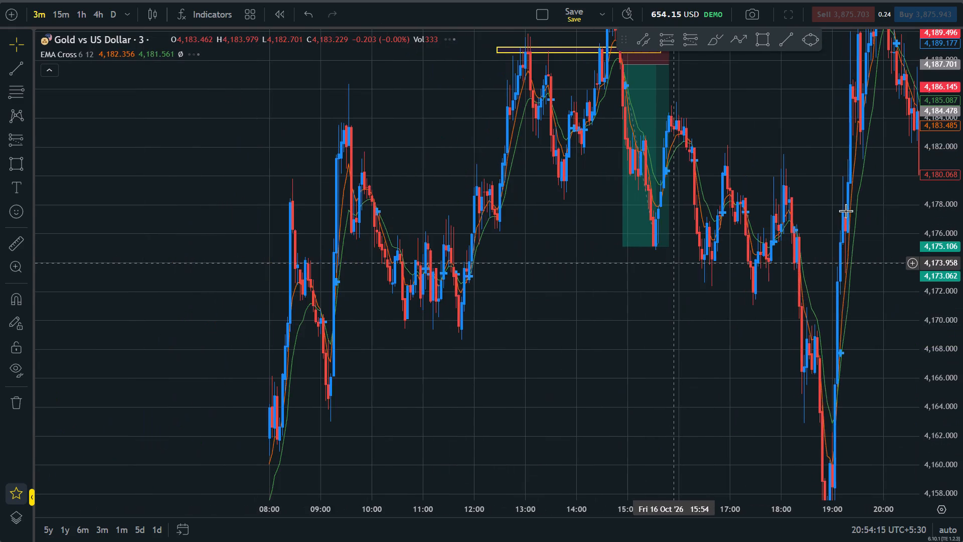
{"action": "left_click_drag", "start_coordinate": [962, 225], "coordinate": [962, 349]}
{"action": "left_click", "coordinate": [689, 133]}
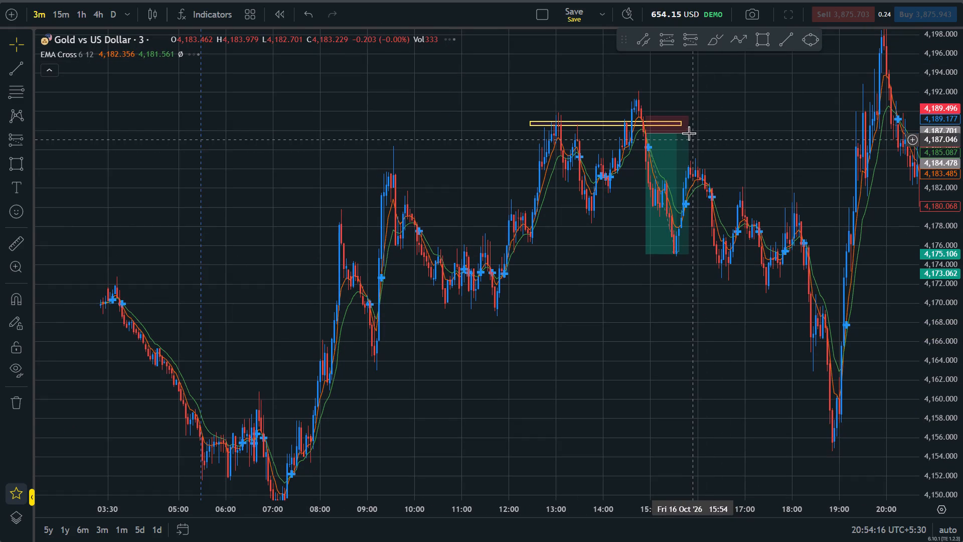
{"action": "left_click_drag", "start_coordinate": [691, 131], "coordinate": [815, 140]}
{"action": "left_click_drag", "start_coordinate": [648, 257], "coordinate": [662, 290]}
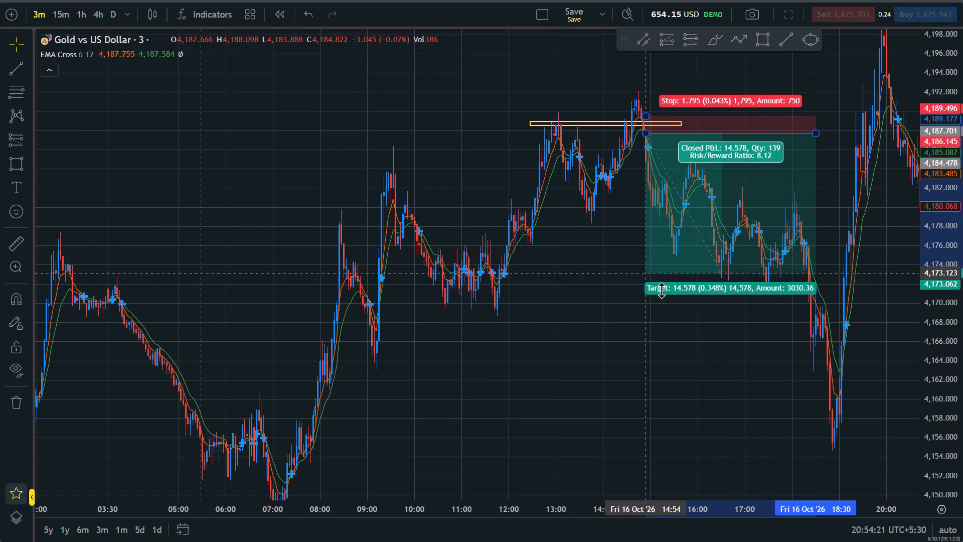
{"action": "left_click_drag", "start_coordinate": [662, 290], "coordinate": [692, 362]}
Examine the extended 14:54 short position against the zone and the price swings up to 18:30.
{"action": "left_click_drag", "start_coordinate": [604, 237], "coordinate": [579, 378]}
{"action": "scroll", "coordinate": [579, 378], "scroll_direction": "up", "scroll_amount": 3}
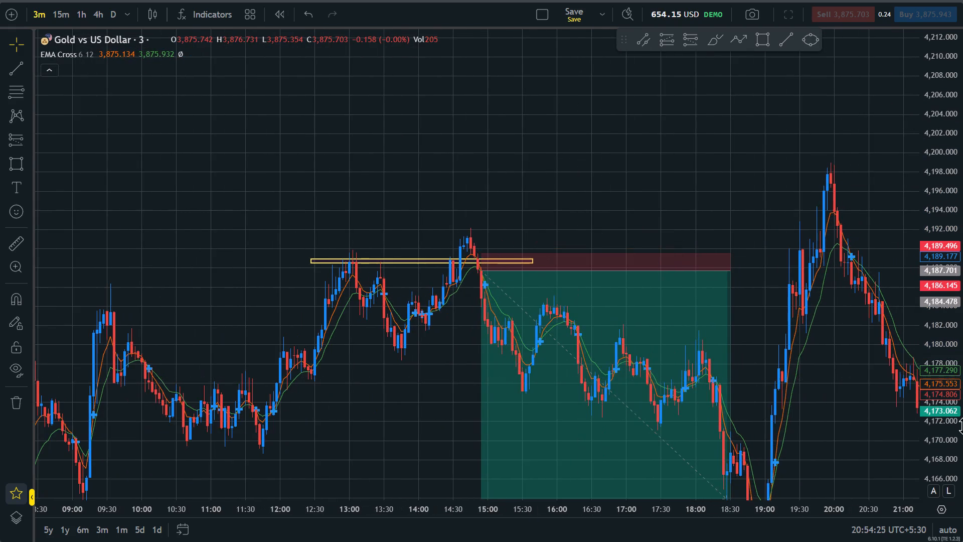
{"action": "left_click_drag", "start_coordinate": [962, 419], "coordinate": [962, 252]}
{"action": "left_click_drag", "start_coordinate": [576, 201], "coordinate": [735, 111]}
{"action": "scroll", "coordinate": [735, 111], "scroll_direction": "up", "scroll_amount": 1}
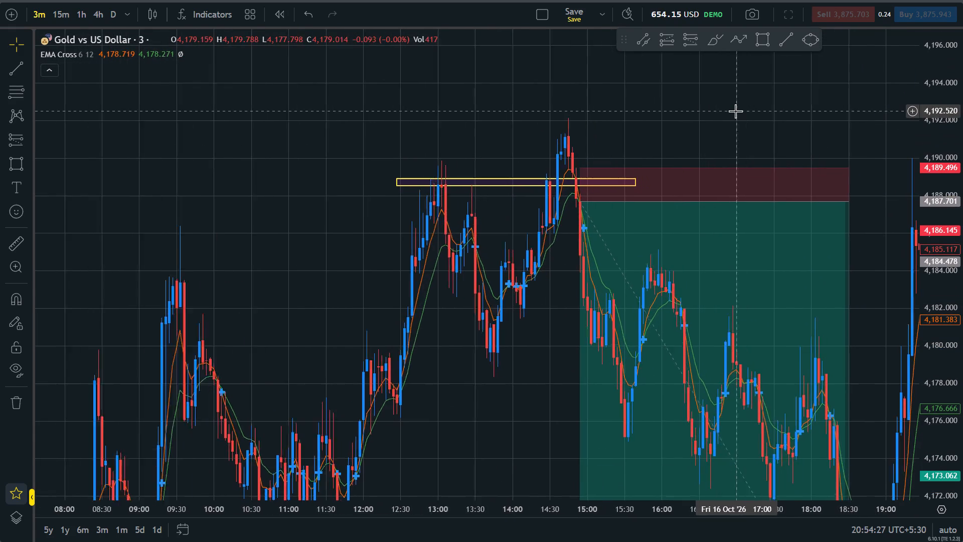
{"action": "scroll", "coordinate": [735, 111], "scroll_direction": "up", "scroll_amount": 2}
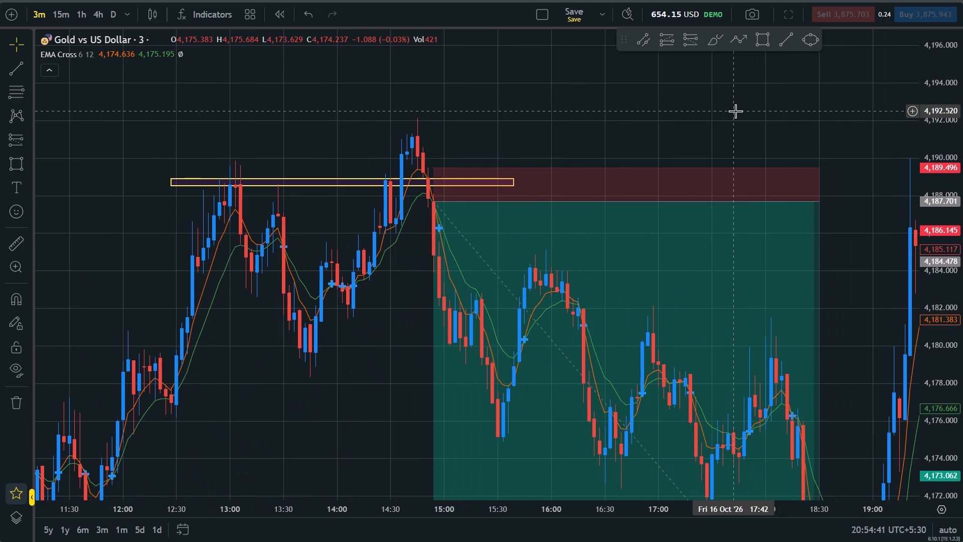
{"action": "scroll", "coordinate": [735, 111], "scroll_direction": "down", "scroll_amount": 1}
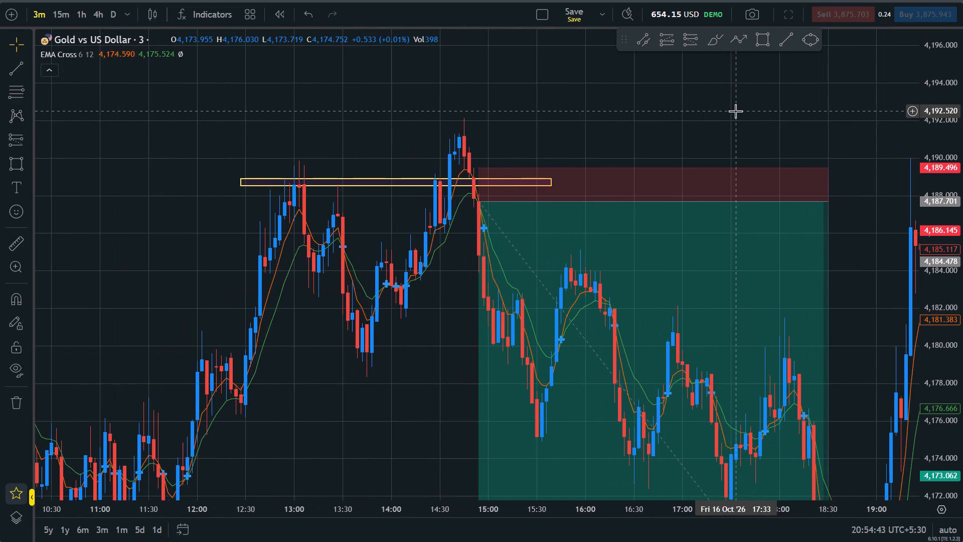
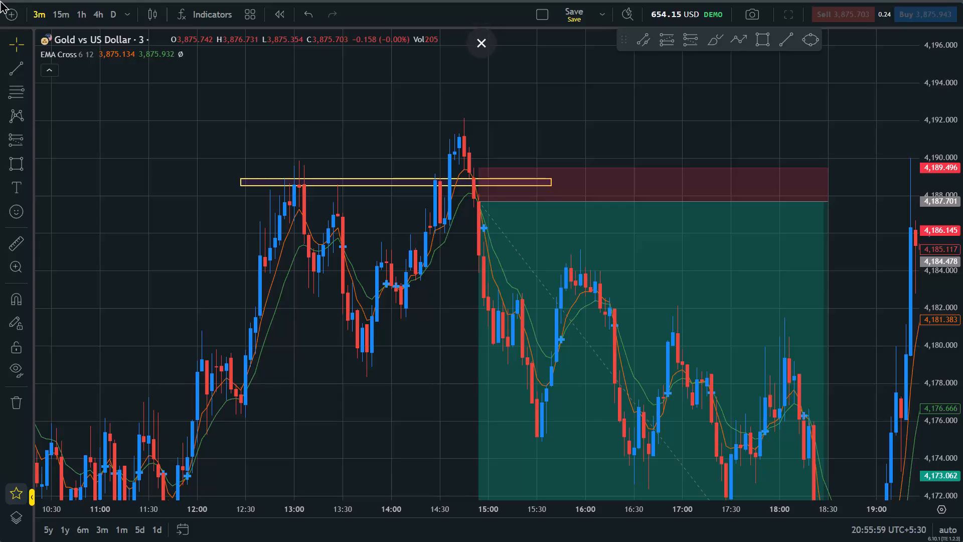
Examine the 14:54 short position on 16 October against the price action from 05:00 to 22:00.
{"action": "left_click_drag", "start_coordinate": [395, 394], "coordinate": [422, 356]}
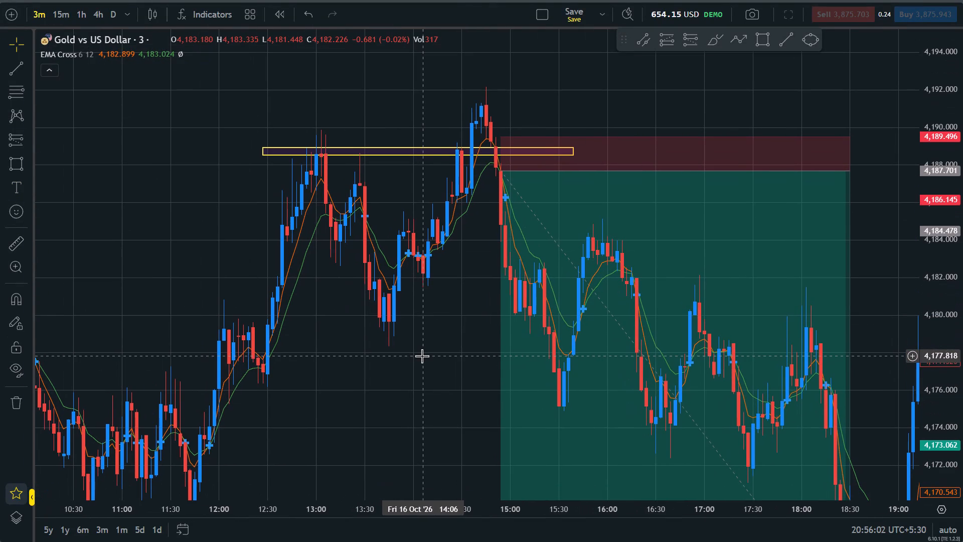
{"action": "left_click_drag", "start_coordinate": [439, 359], "coordinate": [428, 343]}
{"action": "scroll", "coordinate": [428, 343], "scroll_direction": "down", "scroll_amount": 4}
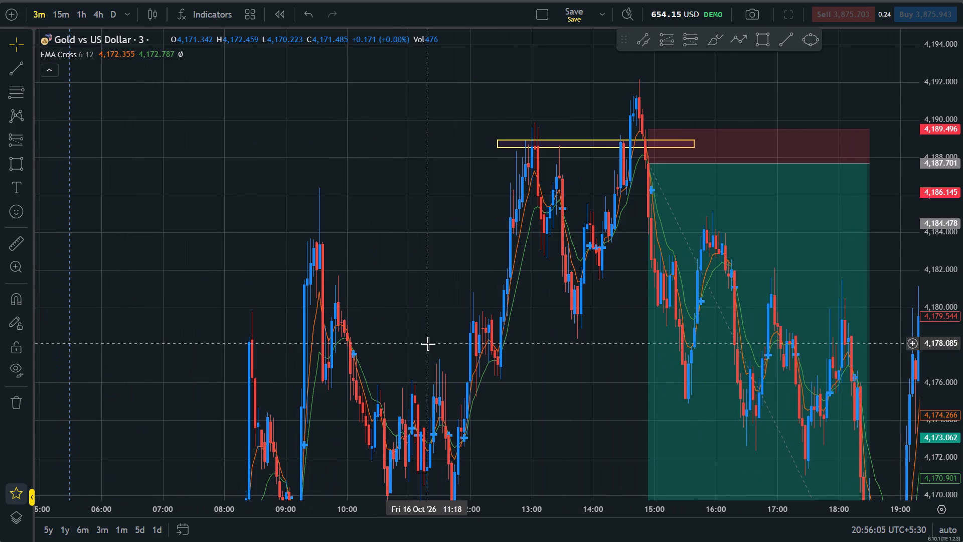
{"action": "left_click_drag", "start_coordinate": [425, 267], "coordinate": [433, 239]}
{"action": "left_click_drag", "start_coordinate": [961, 236], "coordinate": [961, 384]}
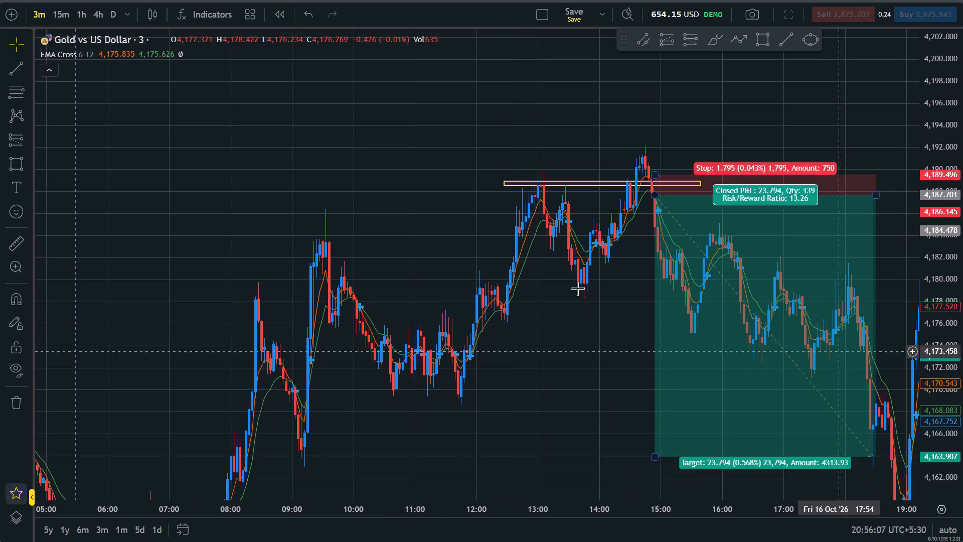
{"action": "left_click_drag", "start_coordinate": [515, 406], "coordinate": [515, 368]}
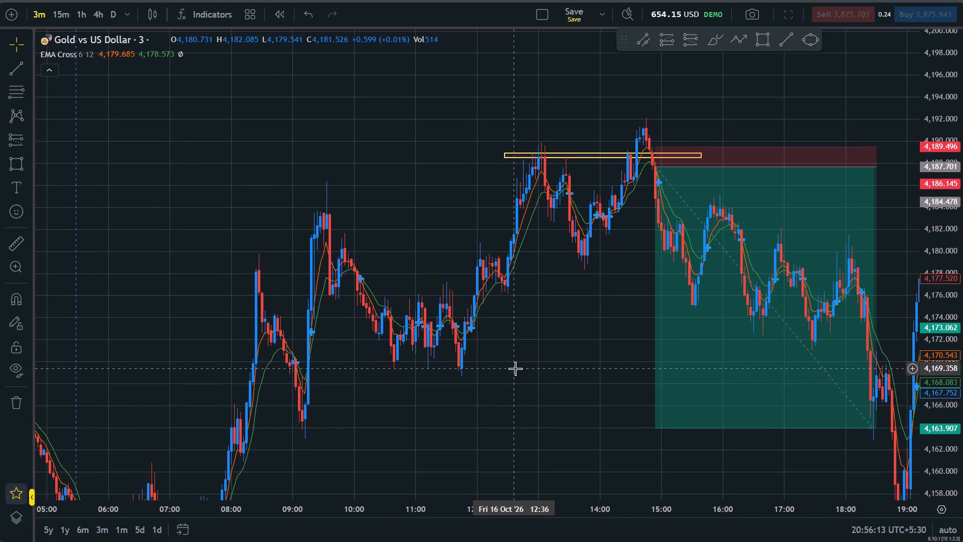
{"action": "left_click_drag", "start_coordinate": [612, 372], "coordinate": [383, 331]}
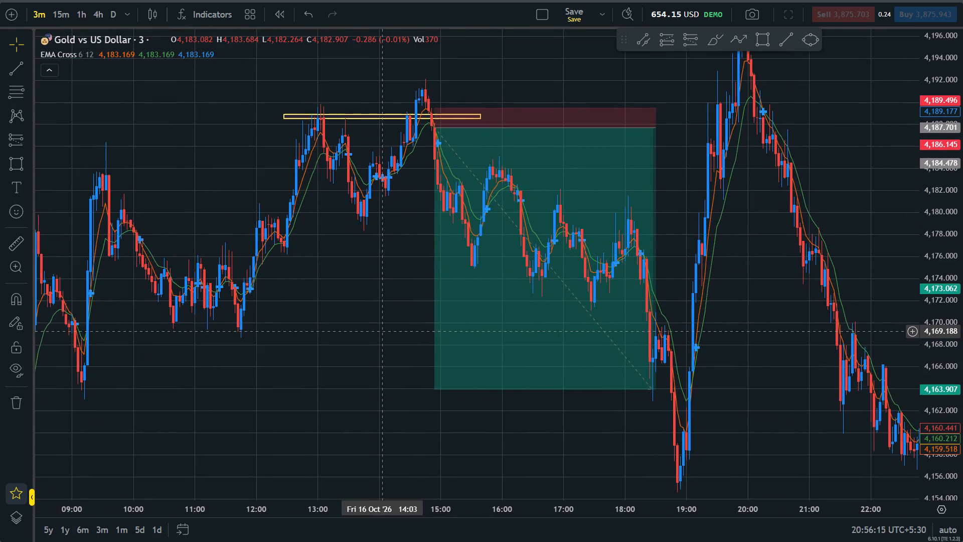
{"action": "left_click_drag", "start_coordinate": [383, 331], "coordinate": [383, 331]}
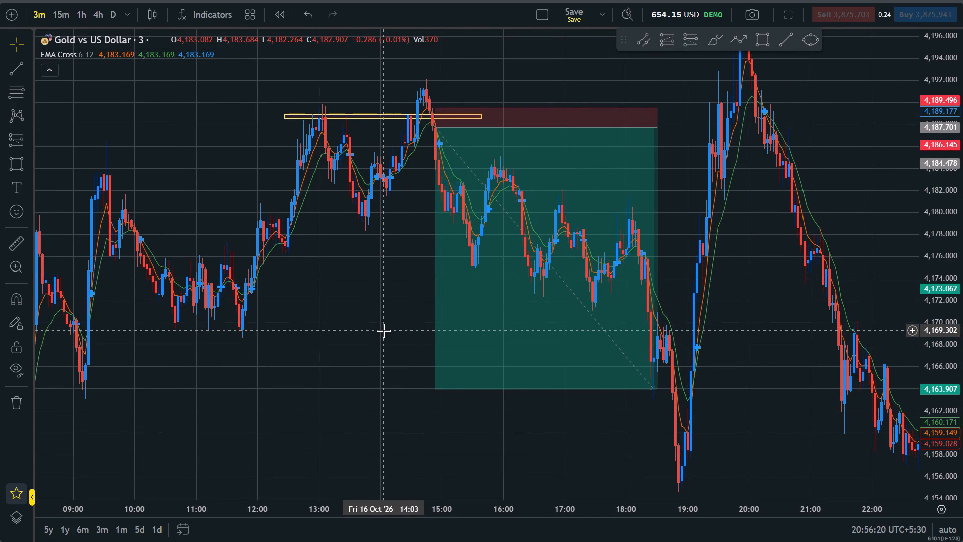
Extend the high zone on 16 October to about 22:24 and raise its top to about 4,189.4.
{"action": "left_click_drag", "start_coordinate": [686, 179], "coordinate": [664, 285]}
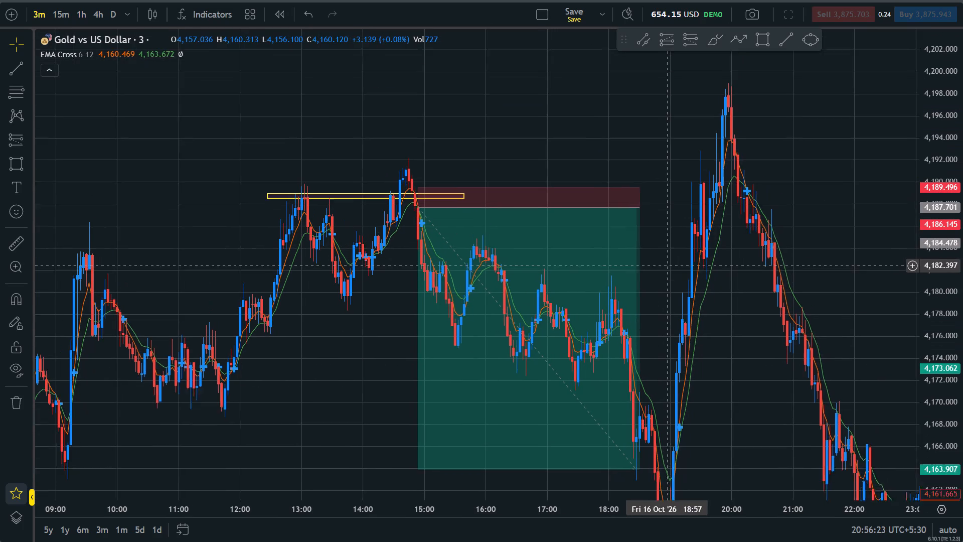
{"action": "left_click_drag", "start_coordinate": [664, 285], "coordinate": [664, 295]}
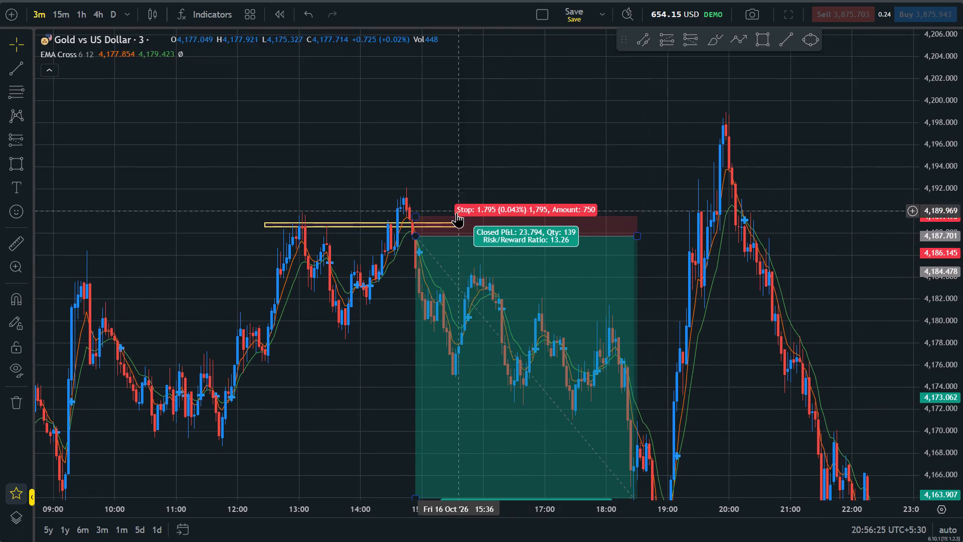
{"action": "left_click_drag", "start_coordinate": [462, 223], "coordinate": [873, 222]}
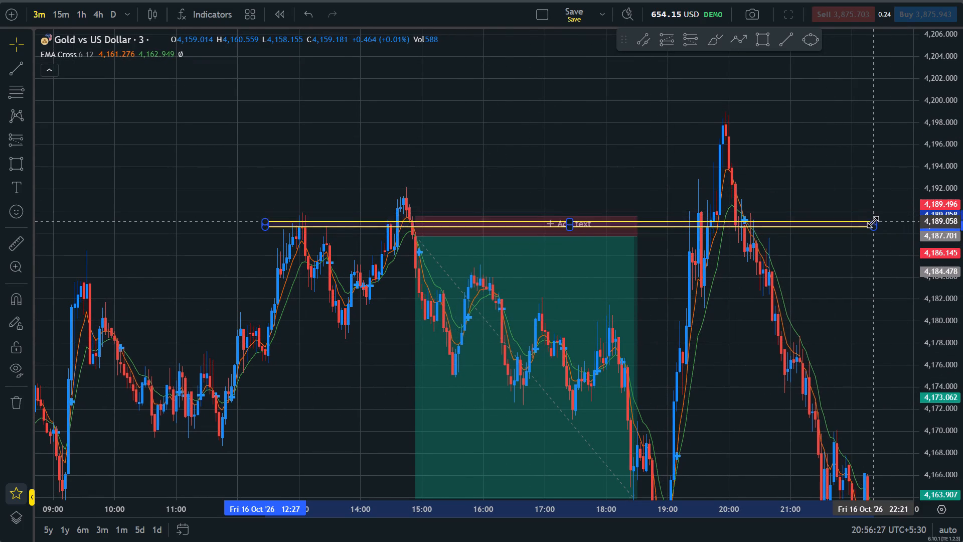
{"action": "left_click_drag", "start_coordinate": [873, 222], "coordinate": [876, 217]}
{"action": "left_click", "coordinate": [843, 176]}
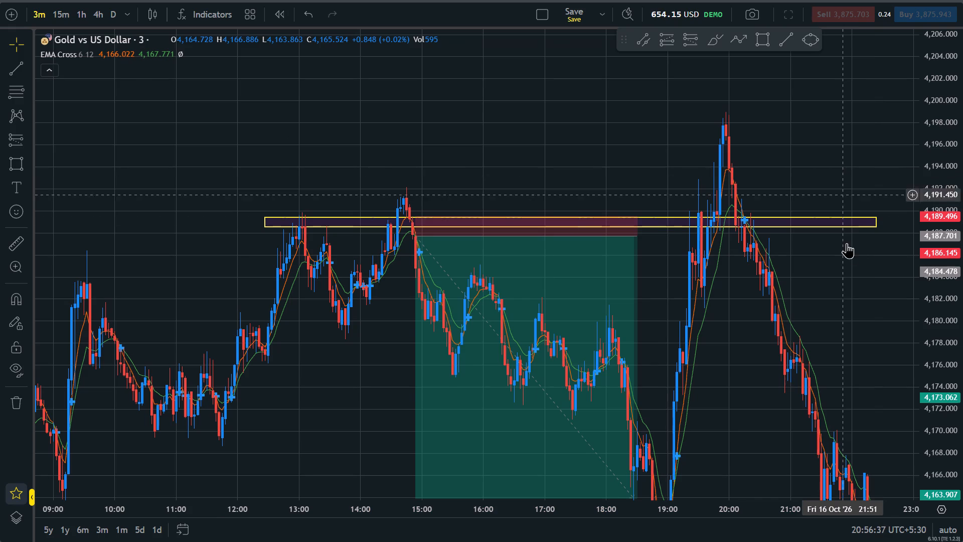
Examine the extended zone against the 20:00 peak and the following decline on 16 October.
{"action": "left_click_drag", "start_coordinate": [842, 317], "coordinate": [830, 293]}
{"action": "left_click_drag", "start_coordinate": [962, 303], "coordinate": [962, 329]}
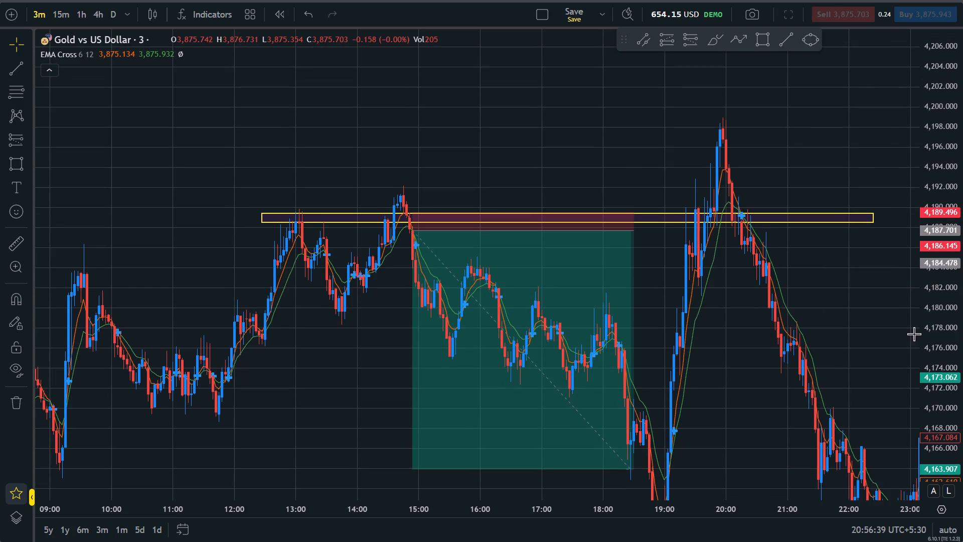
{"action": "left_click_drag", "start_coordinate": [893, 335], "coordinate": [792, 212]}
{"action": "left_click_drag", "start_coordinate": [962, 281], "coordinate": [962, 330]}
{"action": "left_click_drag", "start_coordinate": [826, 277], "coordinate": [825, 312]}
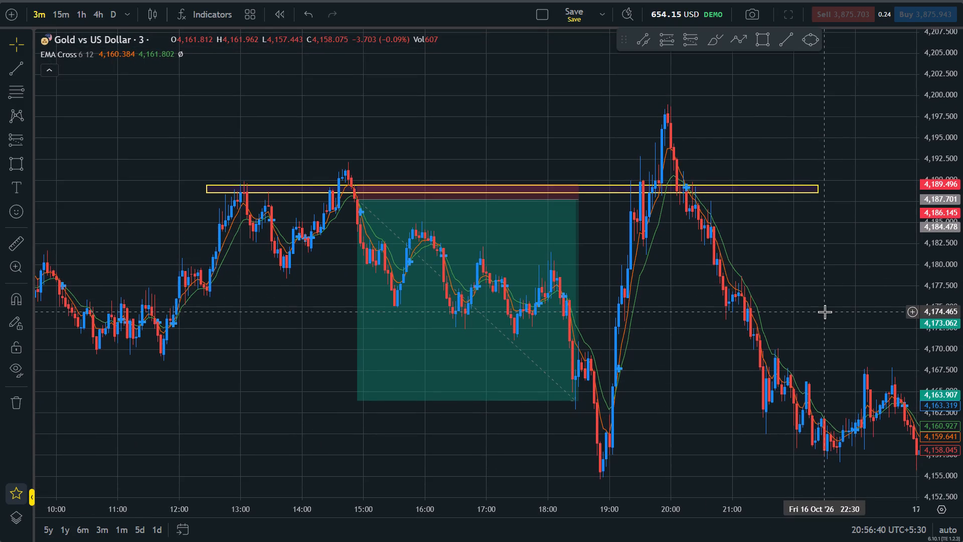
{"action": "scroll", "coordinate": [825, 312], "scroll_direction": "up", "scroll_amount": 2}
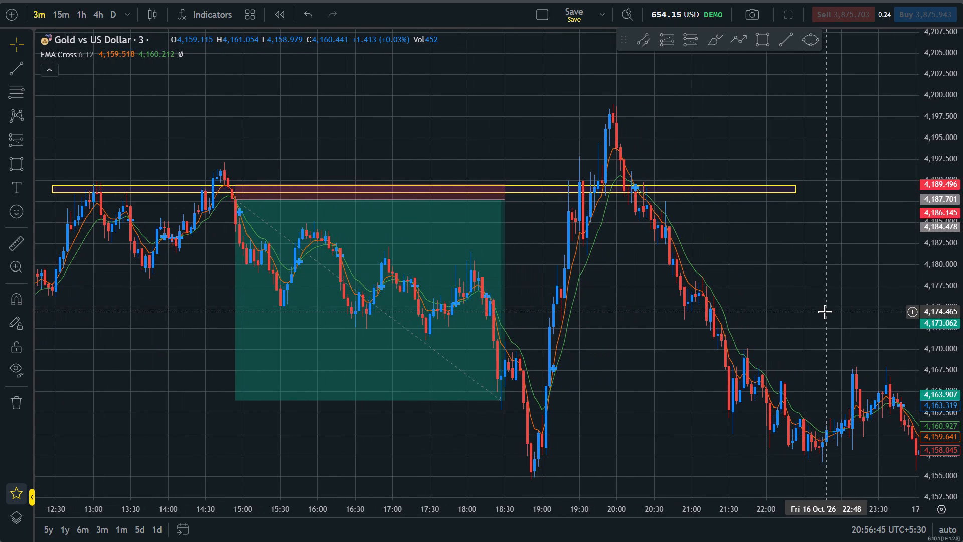
{"action": "left_click_drag", "start_coordinate": [662, 311], "coordinate": [957, 320]}
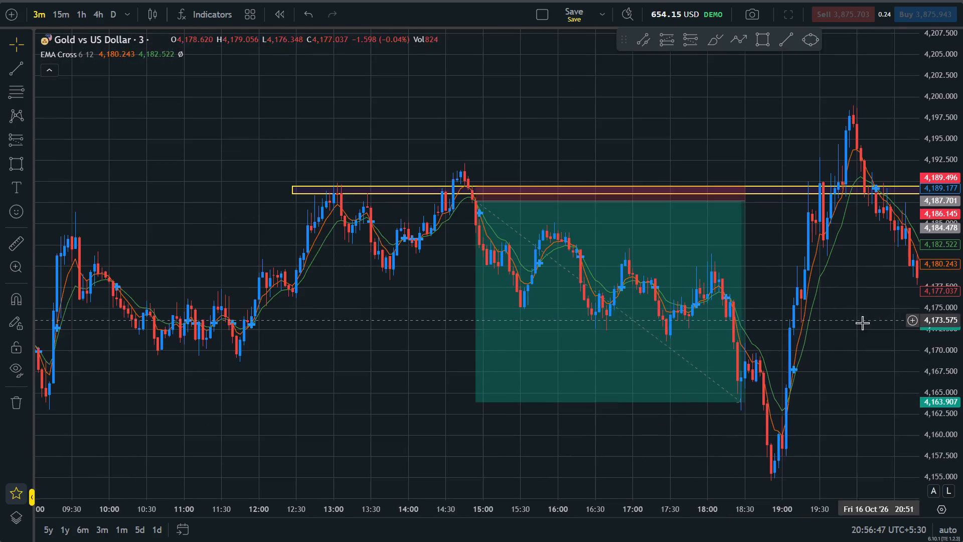
Examine the earlier price action from 14:30 on 16 October back to the evening of 15 October.
{"action": "left_click_drag", "start_coordinate": [371, 371], "coordinate": [877, 322]}
{"action": "left_click_drag", "start_coordinate": [962, 384], "coordinate": [962, 246]}
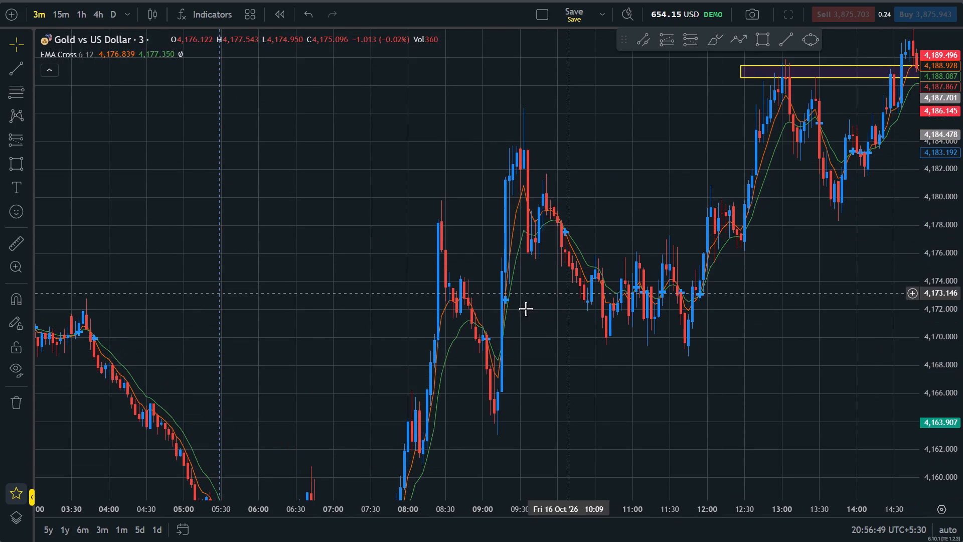
{"action": "scroll", "coordinate": [510, 318], "scroll_direction": "down", "scroll_amount": 3}
{"action": "left_click", "coordinate": [510, 318]}
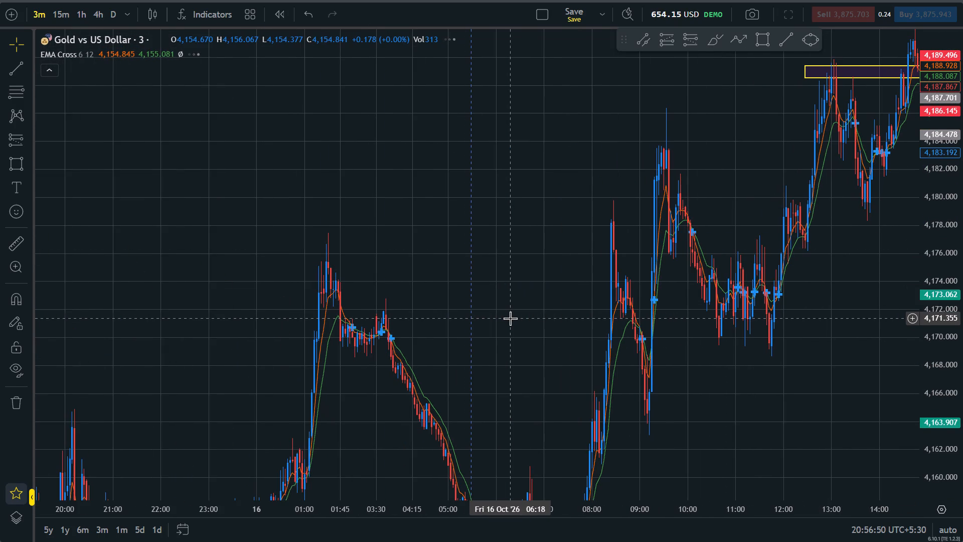
{"action": "left_click_drag", "start_coordinate": [501, 338], "coordinate": [645, 142]}
{"action": "left_click_drag", "start_coordinate": [953, 451], "coordinate": [952, 479]}
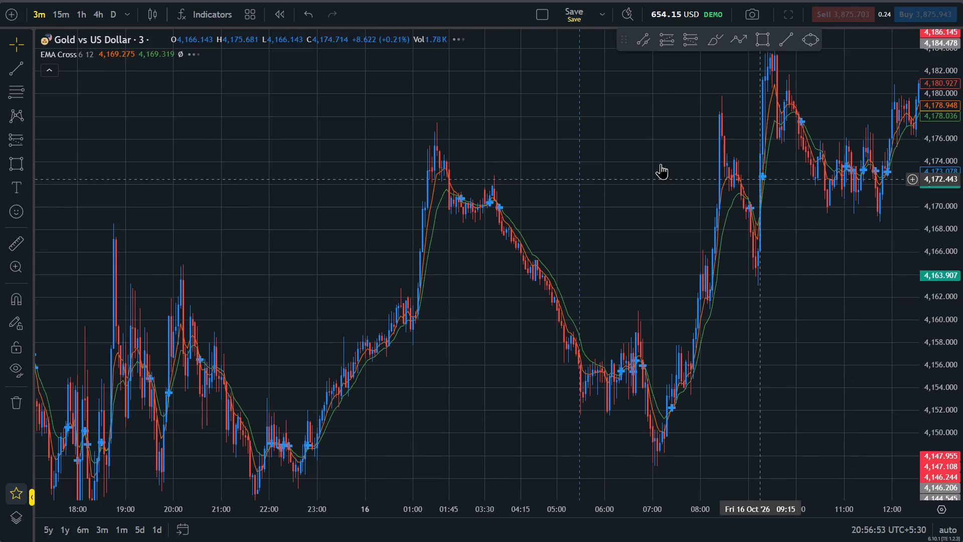
{"action": "scroll", "coordinate": [628, 181], "scroll_direction": "up", "scroll_amount": 2}
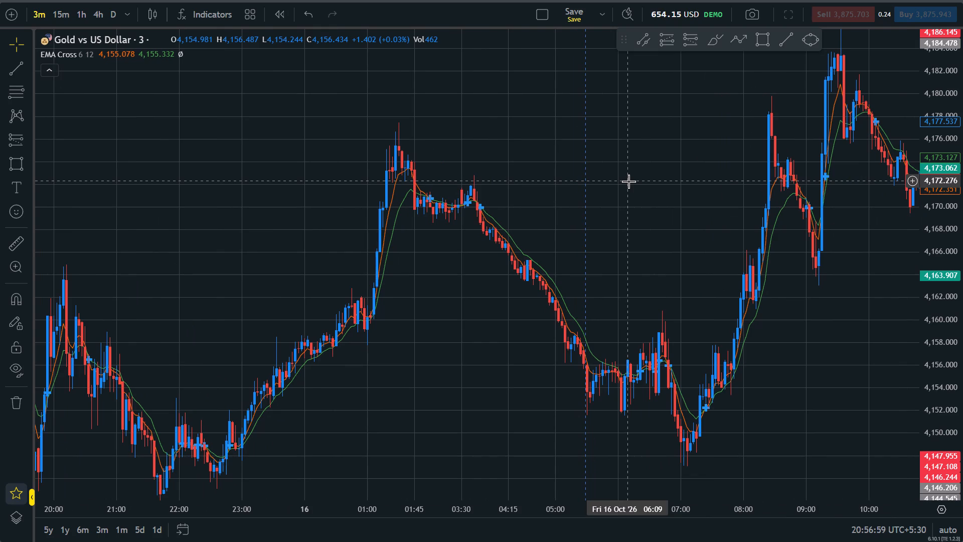
{"action": "scroll", "coordinate": [628, 181], "scroll_direction": "right", "scroll_amount": 3}
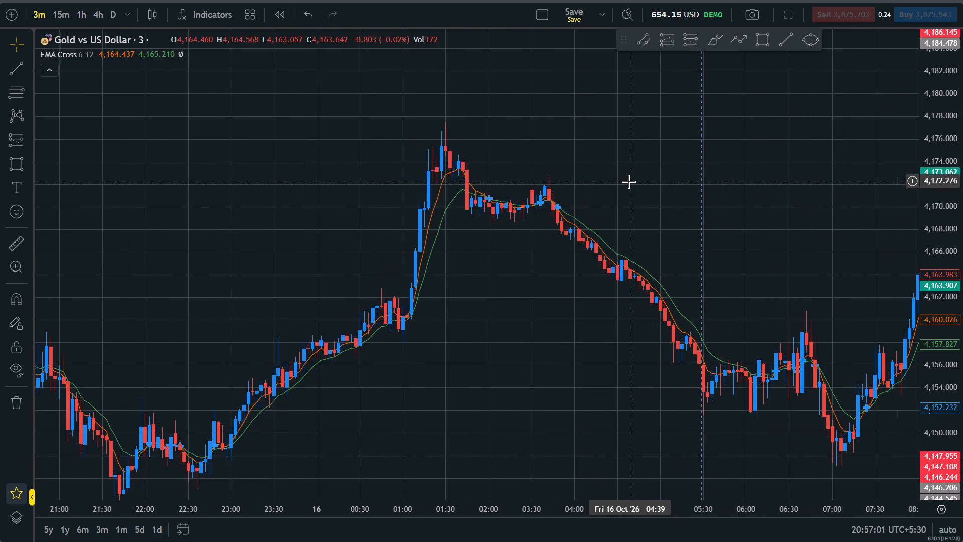
Examine the 01:30 peak on 16 October and the crossovers before the decline from about 03:45.
{"action": "left_click_drag", "start_coordinate": [962, 347], "coordinate": [954, 131]}
{"action": "left_click_drag", "start_coordinate": [761, 176], "coordinate": [819, 364]}
{"action": "left_click_drag", "start_coordinate": [761, 335], "coordinate": [749, 283]}
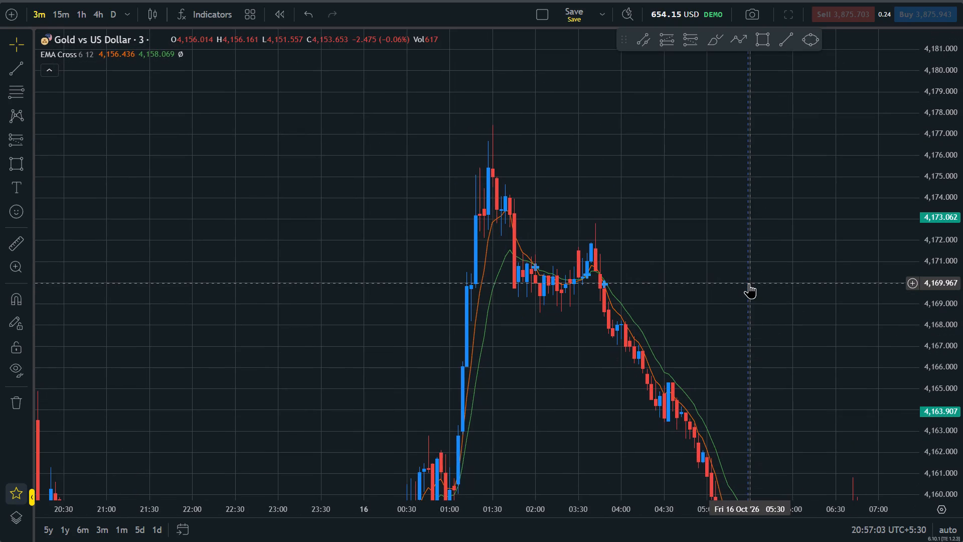
{"action": "scroll", "coordinate": [749, 283], "scroll_direction": "down", "scroll_amount": 3}
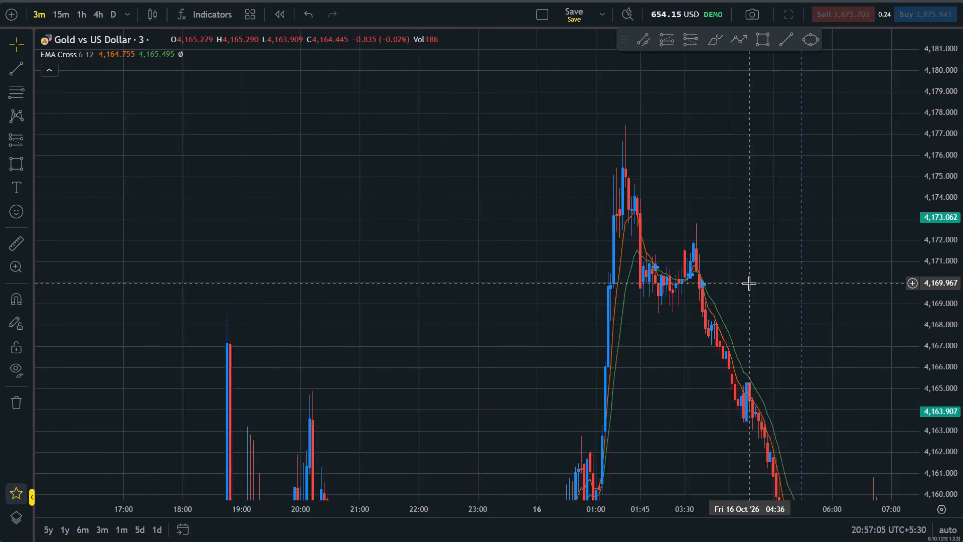
{"action": "scroll", "coordinate": [749, 283], "scroll_direction": "down", "scroll_amount": 1}
{"action": "left_click_drag", "start_coordinate": [962, 292], "coordinate": [962, 411]}
{"action": "scroll", "coordinate": [856, 372], "scroll_direction": "up", "scroll_amount": 1}
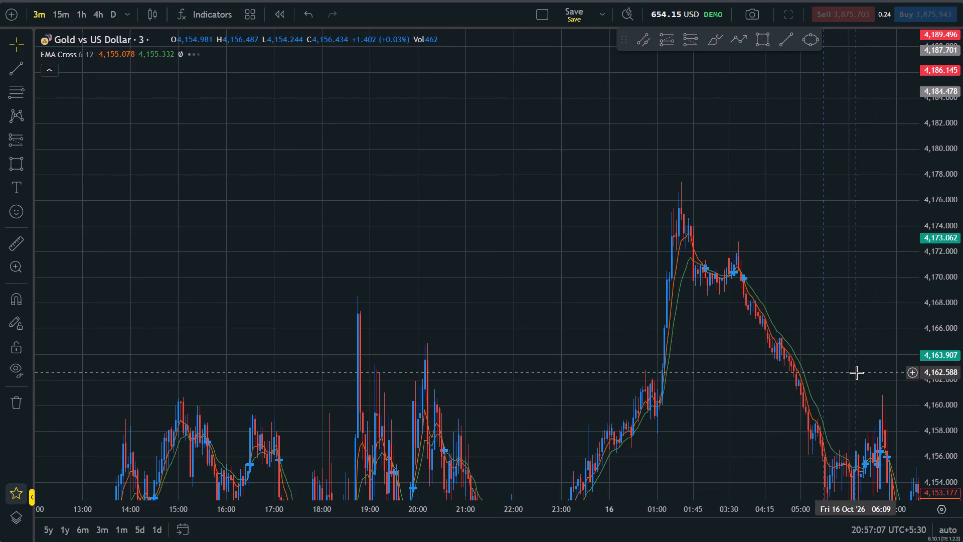
{"action": "scroll", "coordinate": [856, 372], "scroll_direction": "up", "scroll_amount": 5}
{"action": "left_click_drag", "start_coordinate": [962, 370], "coordinate": [948, 146]}
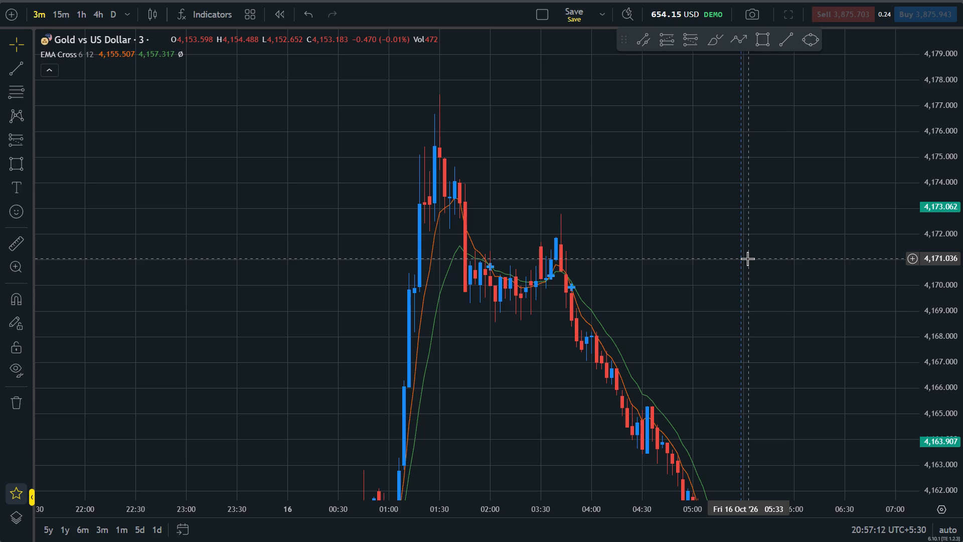
{"action": "scroll", "coordinate": [747, 258], "scroll_direction": "up", "scroll_amount": 2}
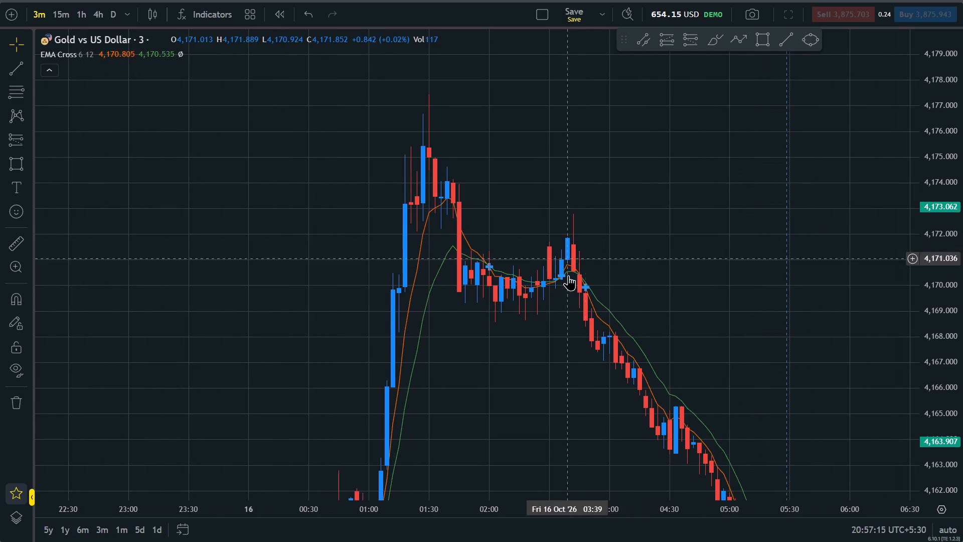
{"action": "left_click", "coordinate": [550, 292]}
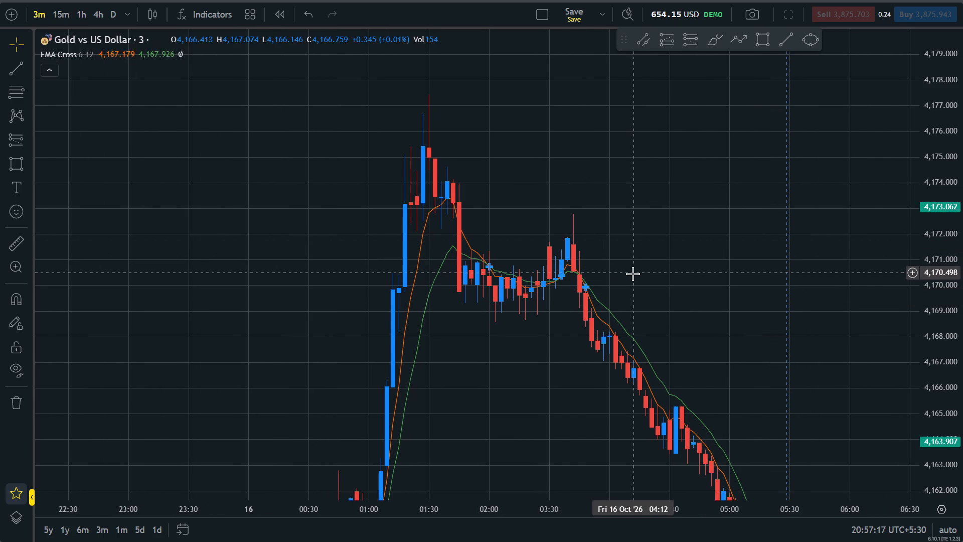
Add a short position at 03:45 on 16 October with entry about 4,170.5 and stop about 4,172.6.
{"action": "left_click_drag", "start_coordinate": [620, 279], "coordinate": [604, 236]}
{"action": "left_click", "coordinate": [696, 42]}
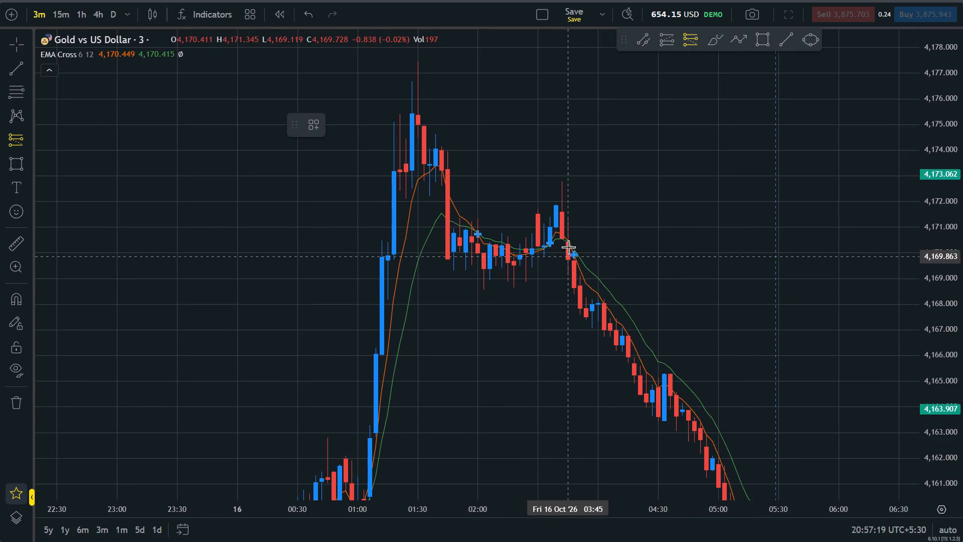
{"action": "left_click", "coordinate": [570, 240]}
{"action": "left_click_drag", "start_coordinate": [567, 70], "coordinate": [568, 87]}
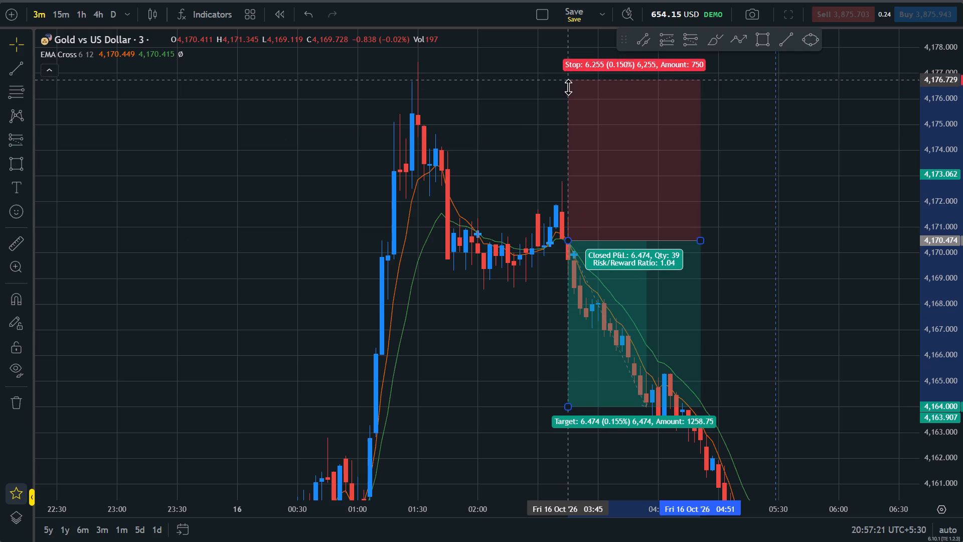
{"action": "left_click_drag", "start_coordinate": [568, 87], "coordinate": [566, 185]}
Lower the 03:45 short position's target to about 4,159 and extend the position to about 05:12.
{"action": "left_click_drag", "start_coordinate": [528, 350], "coordinate": [473, 119]}
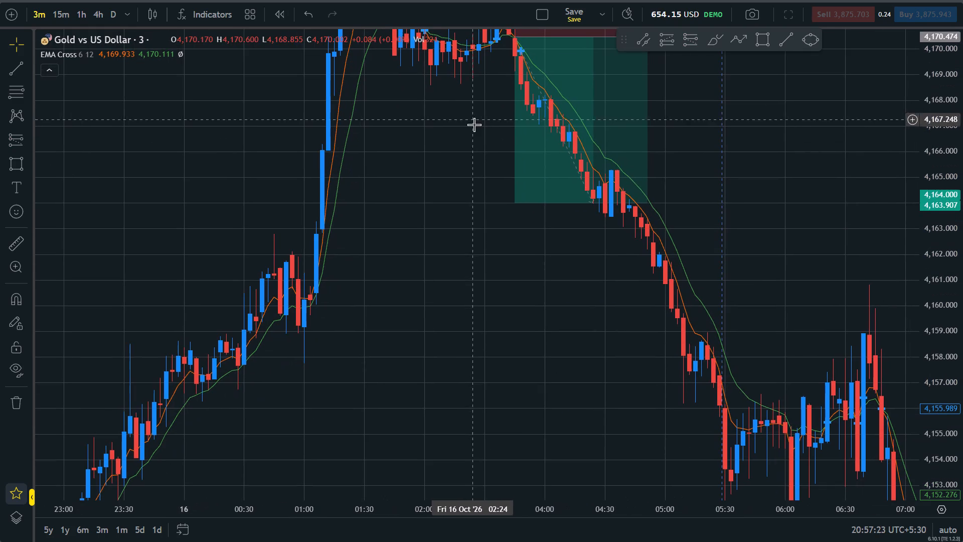
{"action": "left_click", "coordinate": [508, 200]}
{"action": "left_click_drag", "start_coordinate": [512, 198], "coordinate": [550, 249]}
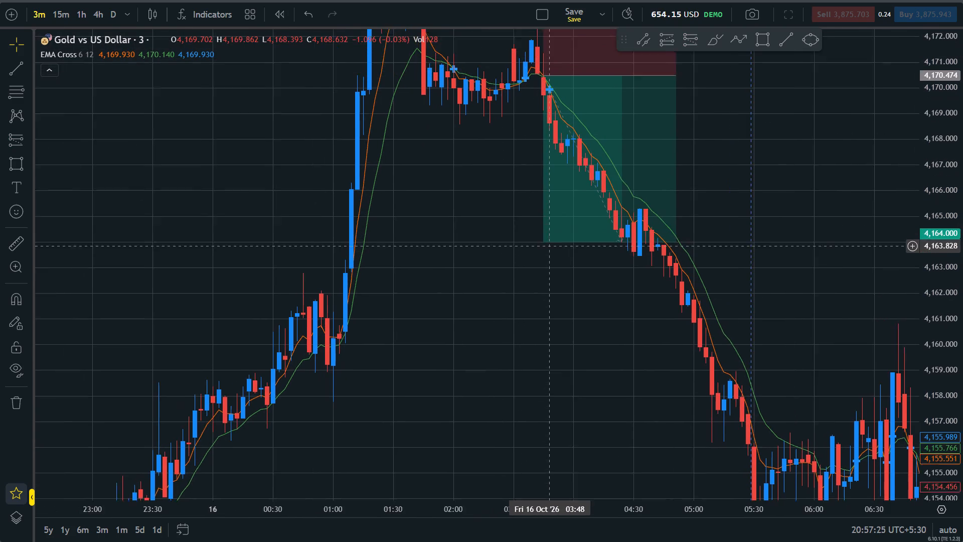
{"action": "left_click_drag", "start_coordinate": [550, 249], "coordinate": [553, 246]}
{"action": "left_click_drag", "start_coordinate": [550, 242], "coordinate": [679, 369]}
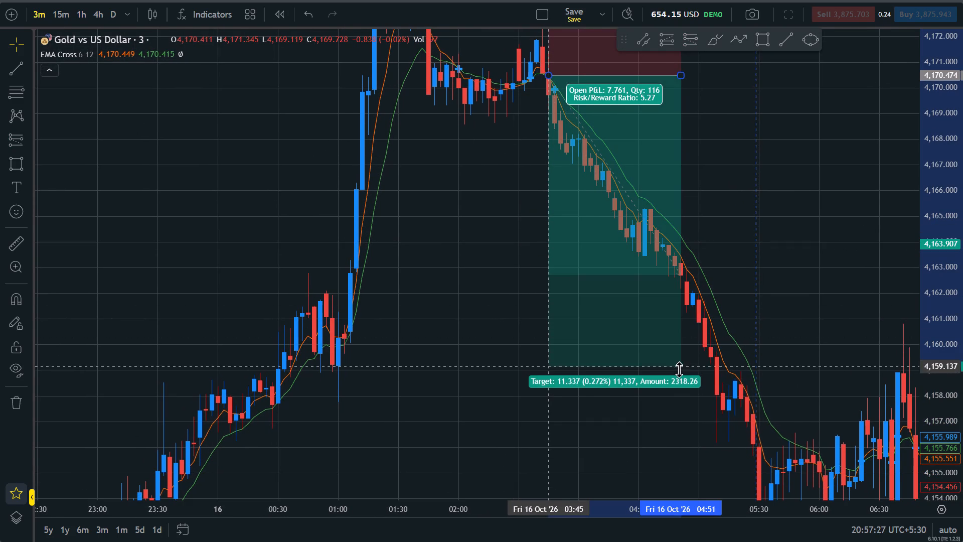
{"action": "left_click_drag", "start_coordinate": [679, 369], "coordinate": [683, 369]}
{"action": "left_click_drag", "start_coordinate": [683, 78], "coordinate": [697, 78]}
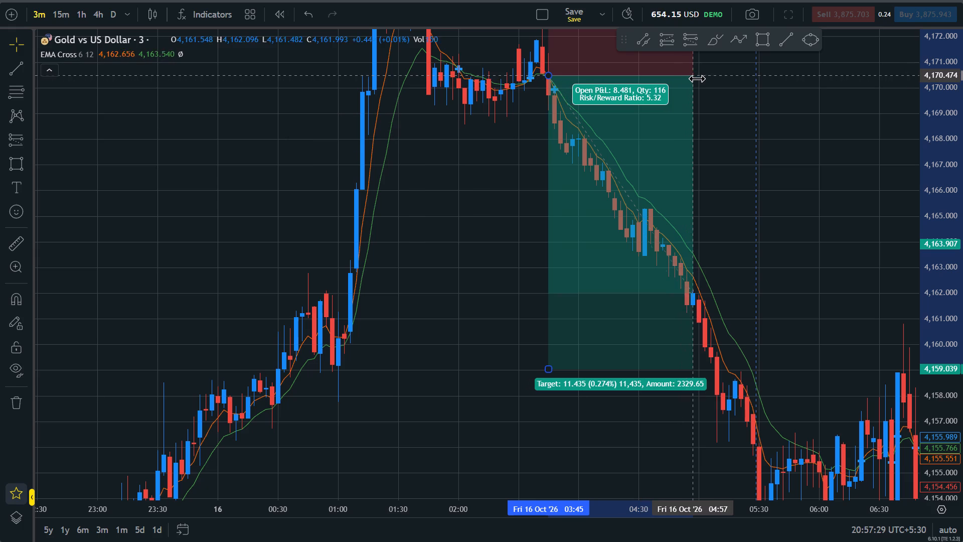
{"action": "left_click_drag", "start_coordinate": [697, 78], "coordinate": [721, 78]}
Examine the price action before the 03:45 short position, back to the morning of 15 October.
{"action": "left_click_drag", "start_coordinate": [813, 217], "coordinate": [816, 281]}
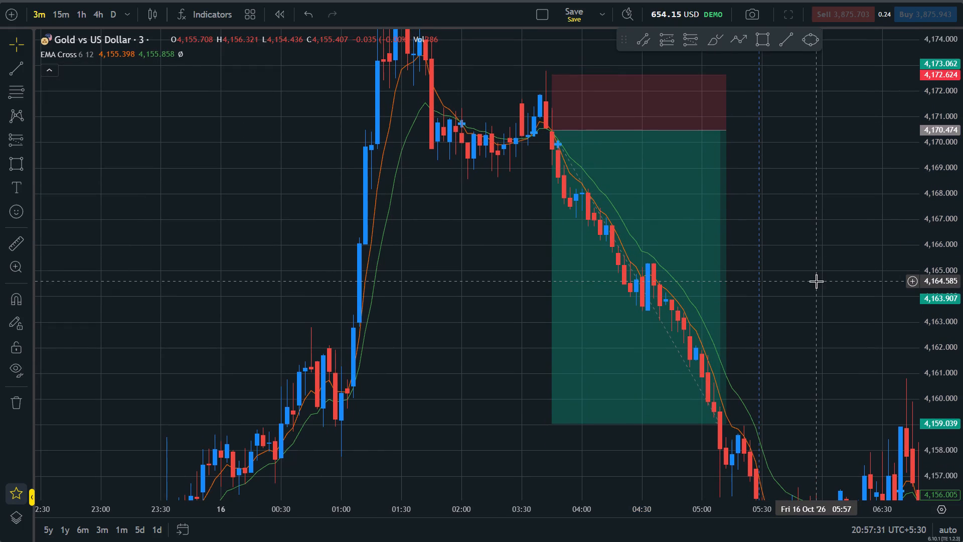
{"action": "scroll", "coordinate": [816, 281], "scroll_direction": "up", "scroll_amount": 1}
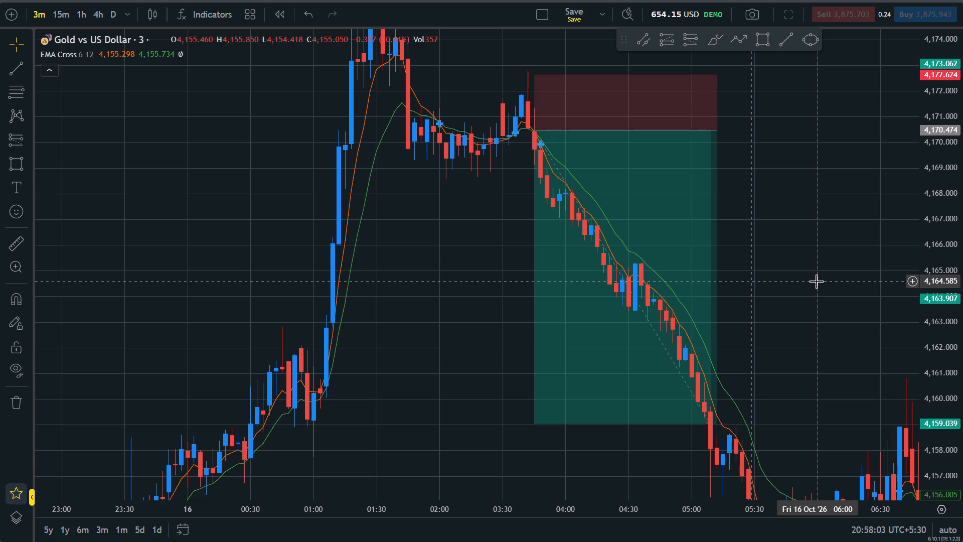
{"action": "scroll", "coordinate": [816, 281], "scroll_direction": "down", "scroll_amount": 1}
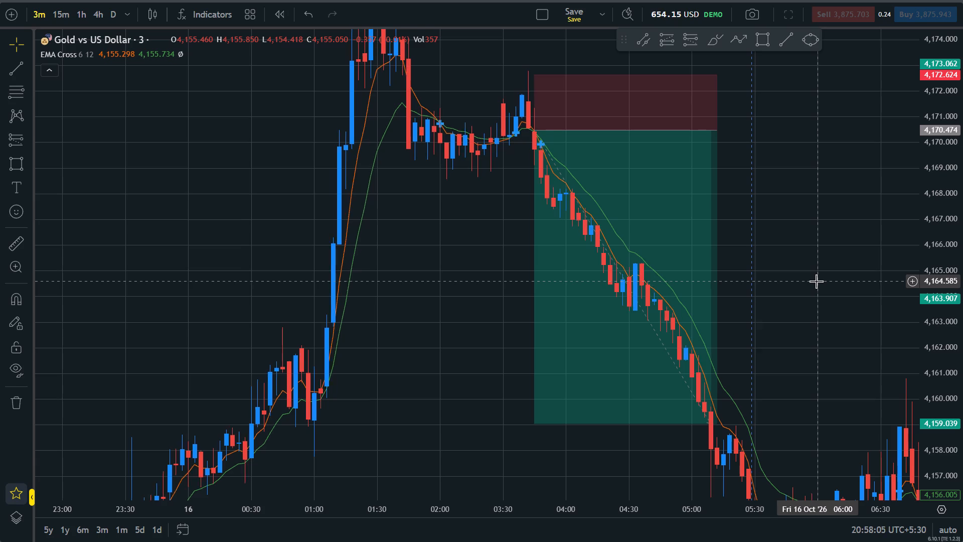
{"action": "scroll", "coordinate": [816, 281], "scroll_direction": "down", "scroll_amount": 1}
{"action": "left_click_drag", "start_coordinate": [962, 199], "coordinate": [962, 322]}
{"action": "scroll", "coordinate": [669, 428], "scroll_direction": "down", "scroll_amount": 3}
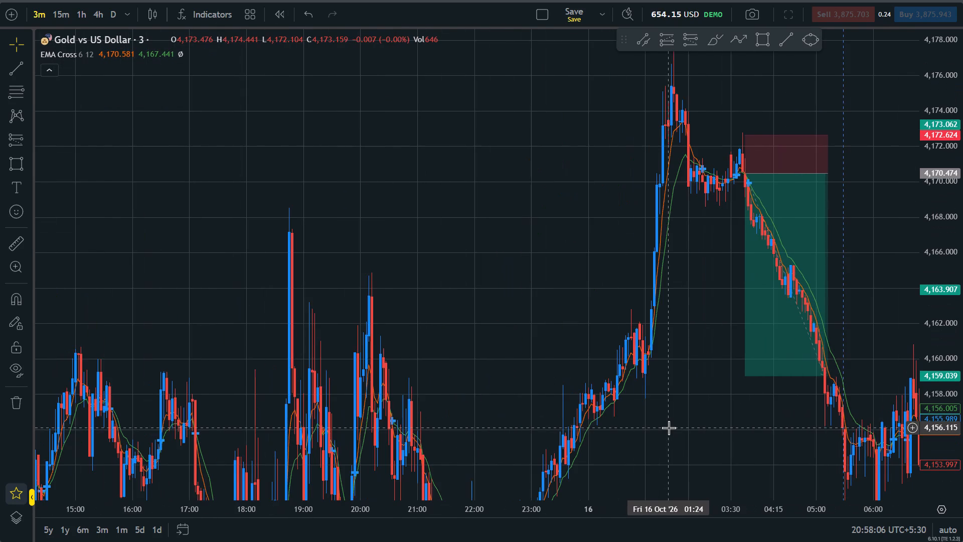
{"action": "left_click", "coordinate": [533, 309]}
{"action": "left_click_drag", "start_coordinate": [488, 320], "coordinate": [617, 326]}
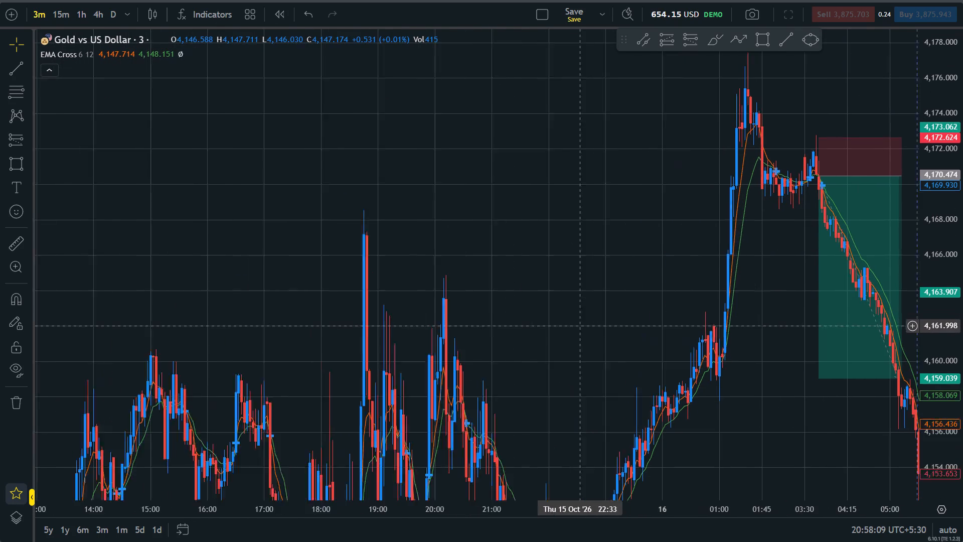
{"action": "left_click_drag", "start_coordinate": [617, 326], "coordinate": [622, 324]}
{"action": "scroll", "coordinate": [622, 324], "scroll_direction": "down", "scroll_amount": 2}
{"action": "left_click_drag", "start_coordinate": [962, 216], "coordinate": [962, 332]}
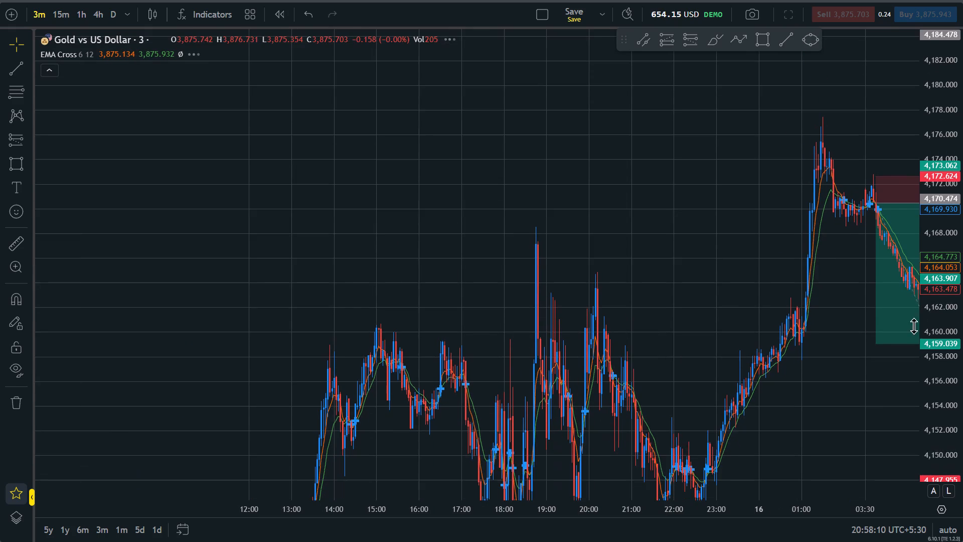
{"action": "scroll", "coordinate": [735, 301], "scroll_direction": "up", "scroll_amount": 1}
{"action": "left_click_drag", "start_coordinate": [696, 313], "coordinate": [749, 297]}
{"action": "scroll", "coordinate": [749, 297], "scroll_direction": "down", "scroll_amount": 1}
{"action": "left_click_drag", "start_coordinate": [962, 259], "coordinate": [962, 277]}
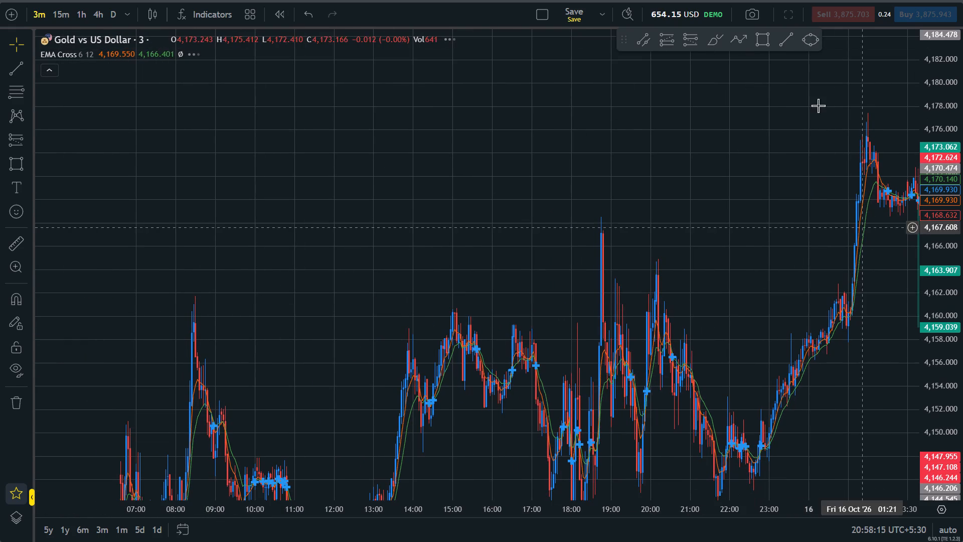
Draw a rectangle zone from 07:57 on 15 October to about 01:54 on 16 October, between about 4,161.6 and 4,160.6.
{"action": "left_click", "coordinate": [764, 49]}
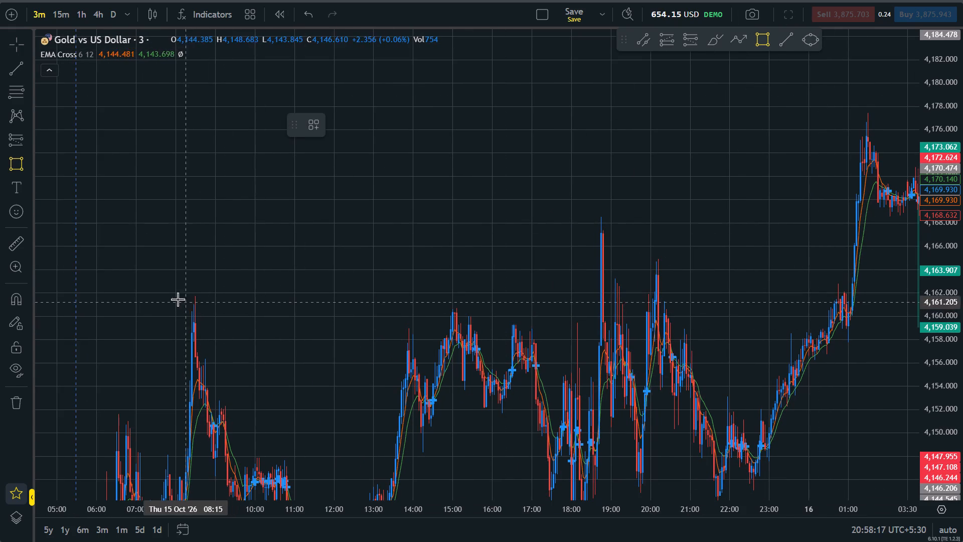
{"action": "left_click", "coordinate": [174, 298]}
{"action": "left_click", "coordinate": [882, 310]}
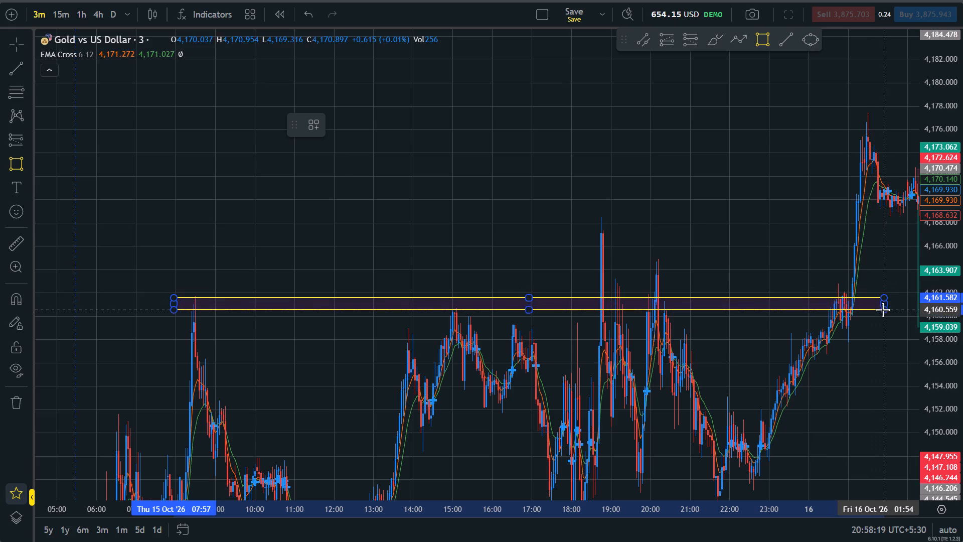
Examine the new zone against the 15 October swings, the 16 October breakout and the 03:45 short position.
{"action": "left_click_drag", "start_coordinate": [868, 393], "coordinate": [650, 222]}
{"action": "scroll", "coordinate": [650, 222], "scroll_direction": "down", "scroll_amount": 2}
{"action": "left_click_drag", "start_coordinate": [962, 206], "coordinate": [962, 328]}
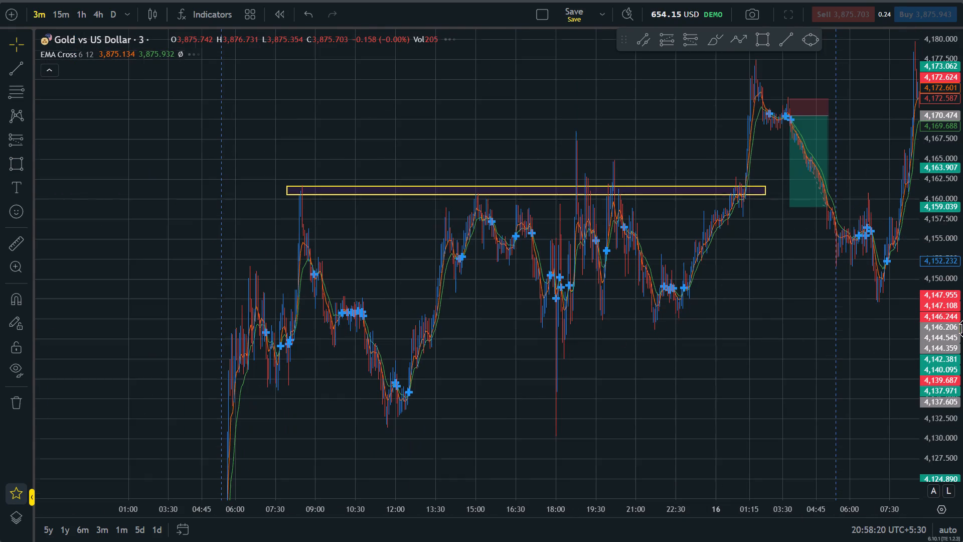
{"action": "scroll", "coordinate": [685, 323], "scroll_direction": "up", "scroll_amount": 3}
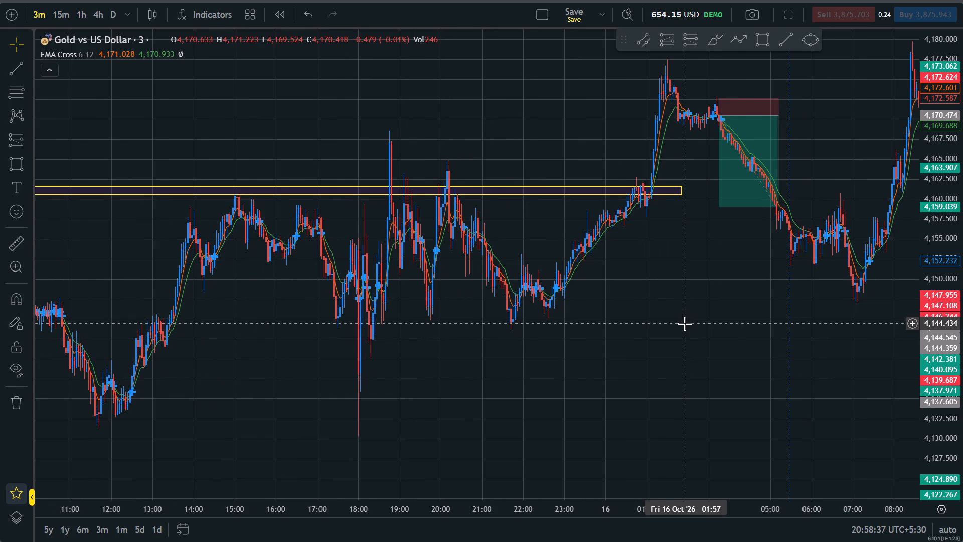
{"action": "scroll", "coordinate": [685, 323], "scroll_direction": "up", "scroll_amount": 2}
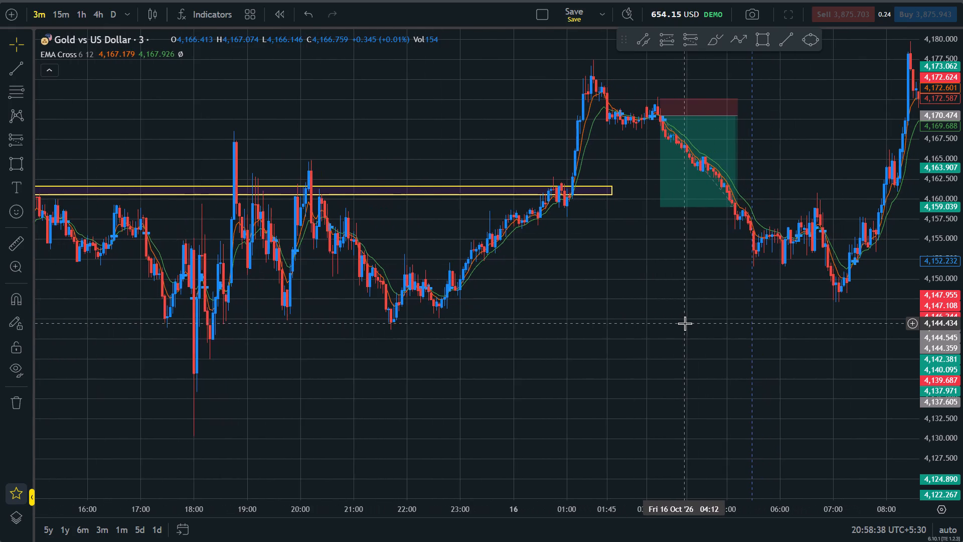
{"action": "left_click_drag", "start_coordinate": [660, 298], "coordinate": [668, 362]}
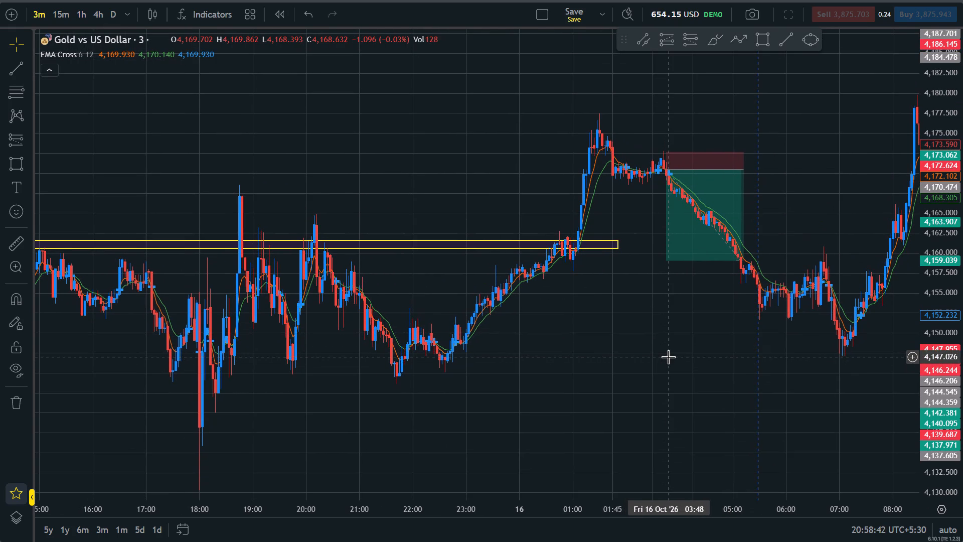
{"action": "scroll", "coordinate": [668, 357], "scroll_direction": "up", "scroll_amount": 1}
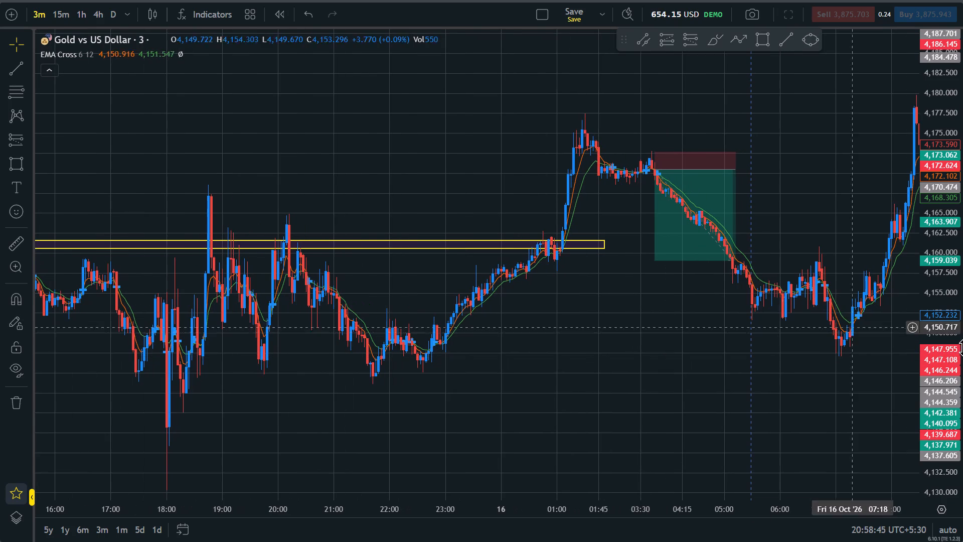
{"action": "left_click_drag", "start_coordinate": [962, 356], "coordinate": [937, 27]}
{"action": "left_click_drag", "start_coordinate": [819, 128], "coordinate": [816, 343]}
{"action": "scroll", "coordinate": [816, 343], "scroll_direction": "up", "scroll_amount": 1}
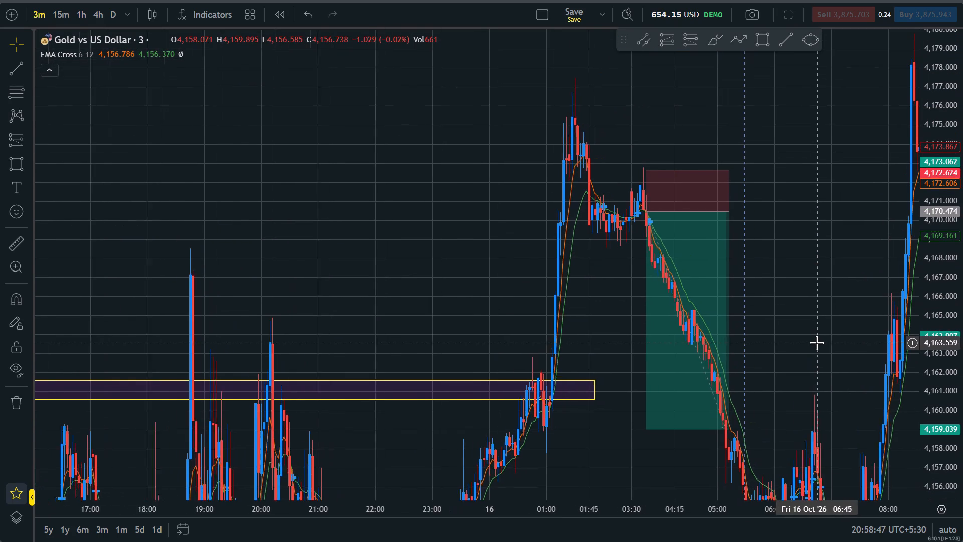
Examine gold's 3-minute price action from the rectangle zone past the 03:45 short position to about 12:00 on 16 October, with automatic price scaling.
{"action": "scroll", "coordinate": [816, 343], "scroll_direction": "up", "scroll_amount": 1}
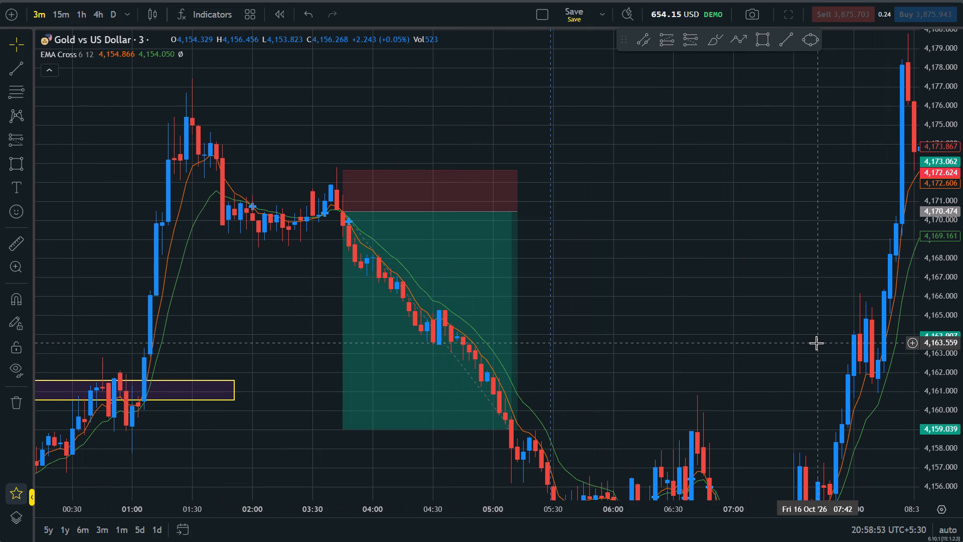
{"action": "scroll", "coordinate": [816, 343], "scroll_direction": "down", "scroll_amount": 1}
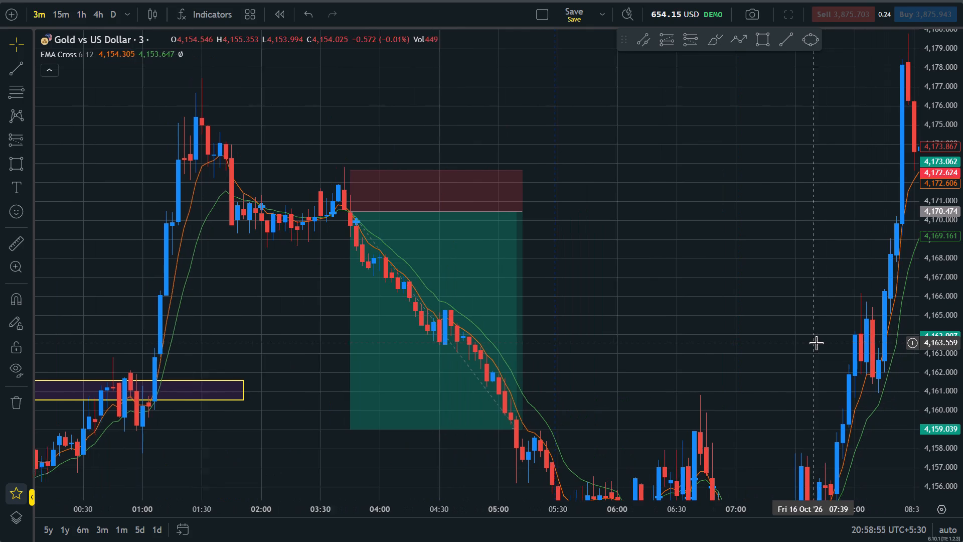
{"action": "scroll", "coordinate": [816, 343], "scroll_direction": "down", "scroll_amount": 1}
{"action": "left_click_drag", "start_coordinate": [349, 470], "coordinate": [693, 269]}
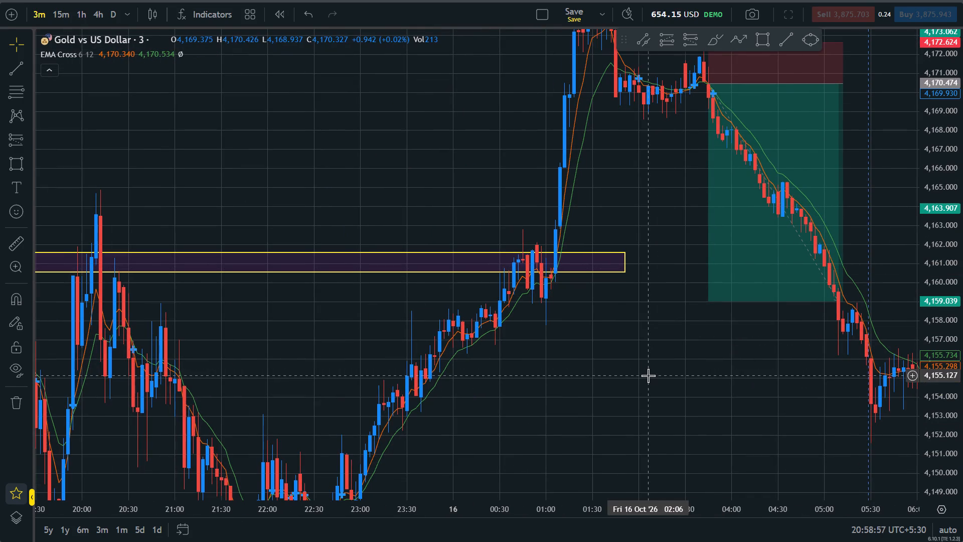
{"action": "left_click", "coordinate": [945, 526]}
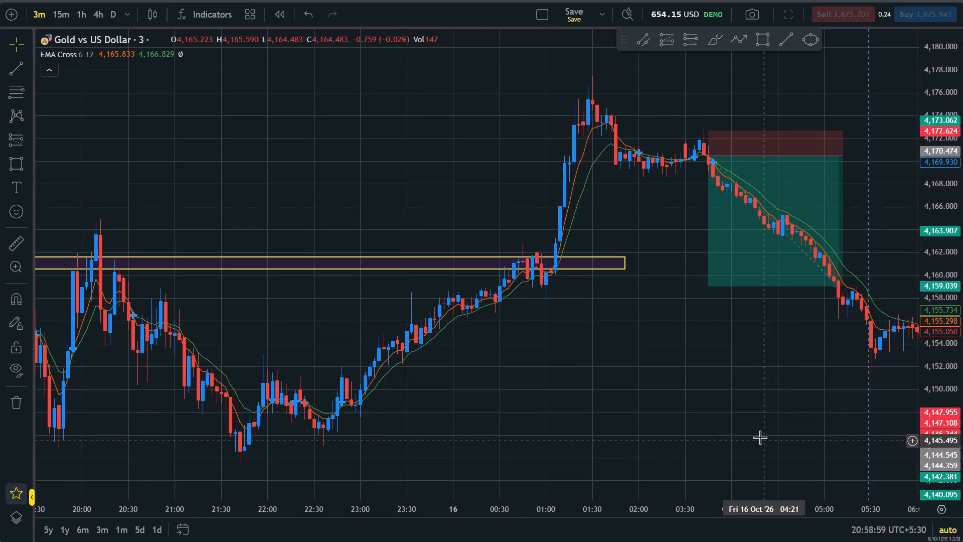
{"action": "scroll", "coordinate": [760, 437], "scroll_direction": "left", "scroll_amount": 6}
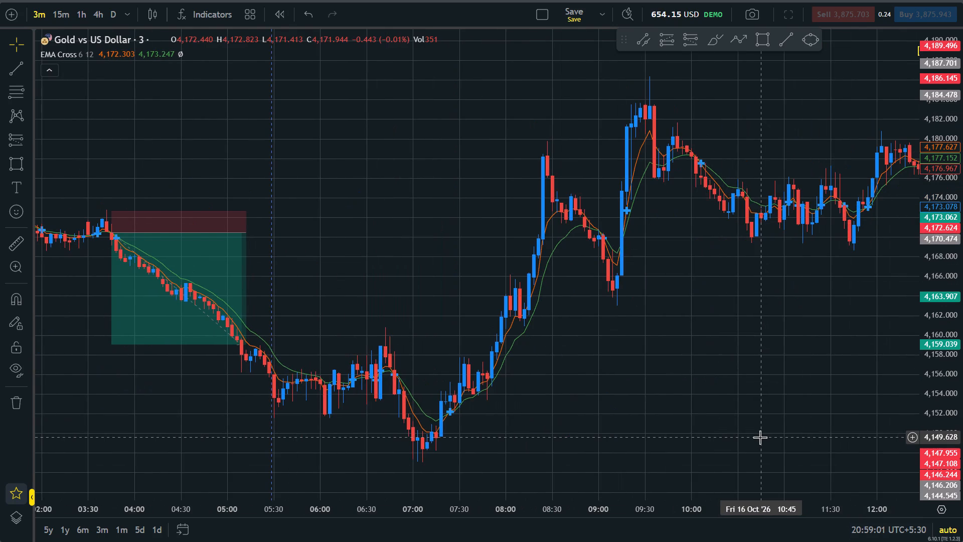
Bring back the full trading terminal layout and switch from XAU/USD to the USTEC chart.
{"action": "key", "text": "F11"}
{"action": "key", "text": "F11"}
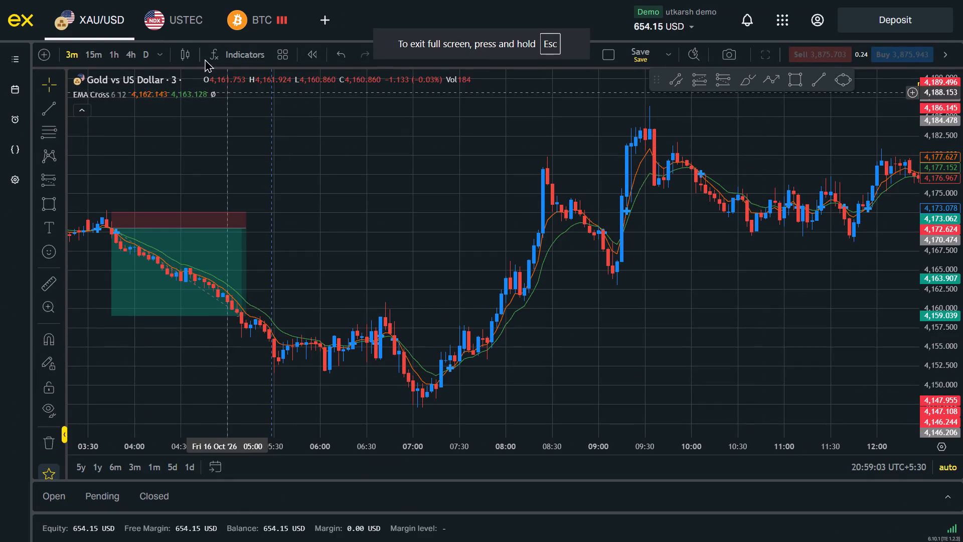
{"action": "left_click", "coordinate": [183, 22]}
{"action": "left_click", "coordinate": [183, 22]}
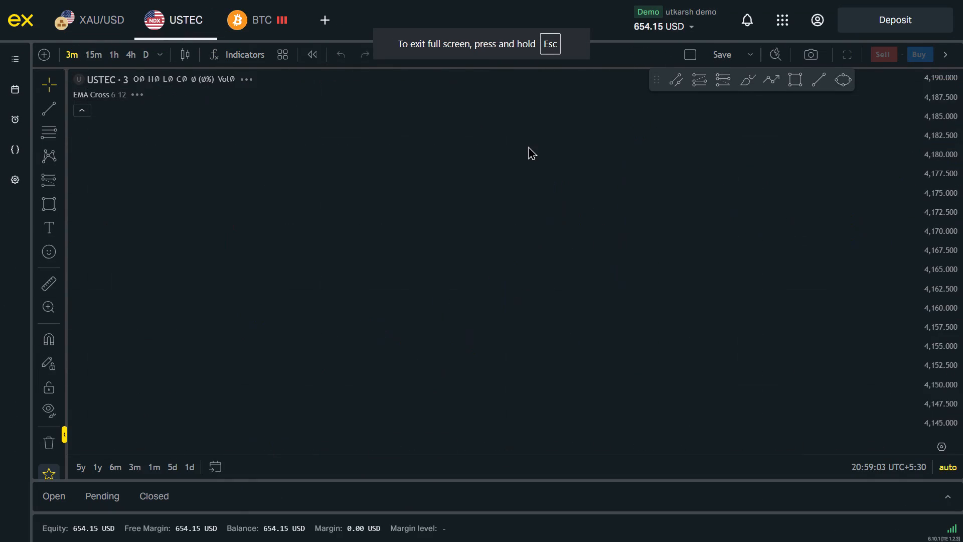
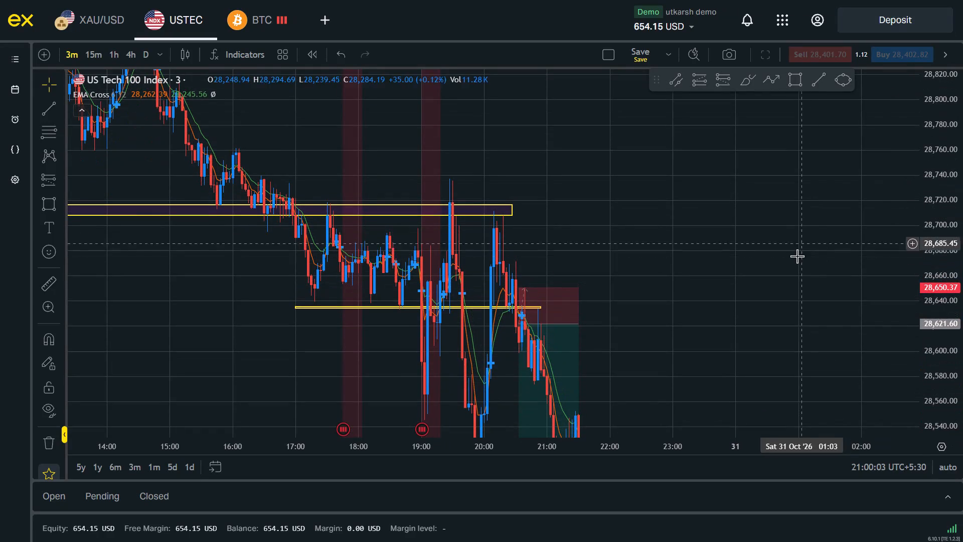
Examine the 3-minute USTEC price action from the latest candles back to the 30 October short position and its yellow zones.
{"action": "left_click_drag", "start_coordinate": [742, 359], "coordinate": [715, 218]}
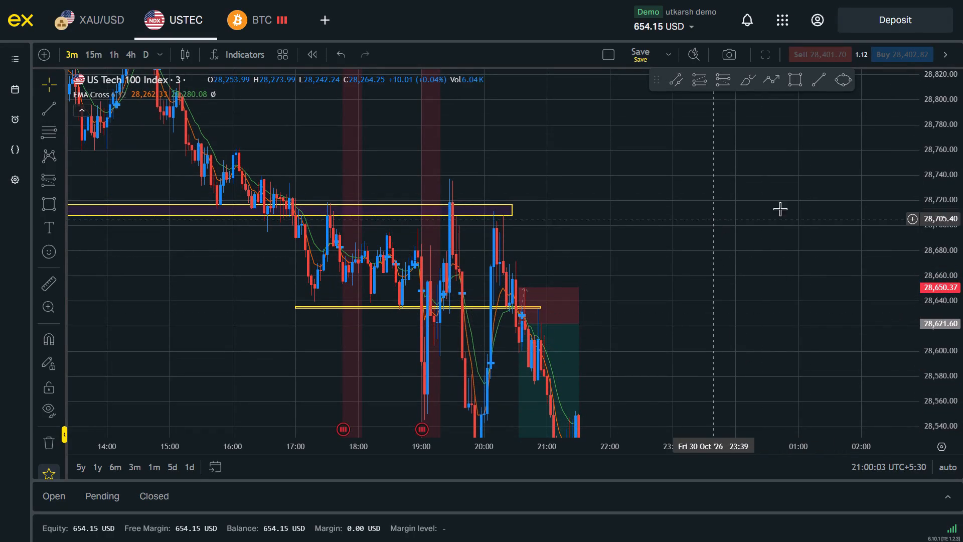
{"action": "left_click_drag", "start_coordinate": [962, 206], "coordinate": [962, 314]}
{"action": "left_click_drag", "start_coordinate": [853, 310], "coordinate": [478, 91]}
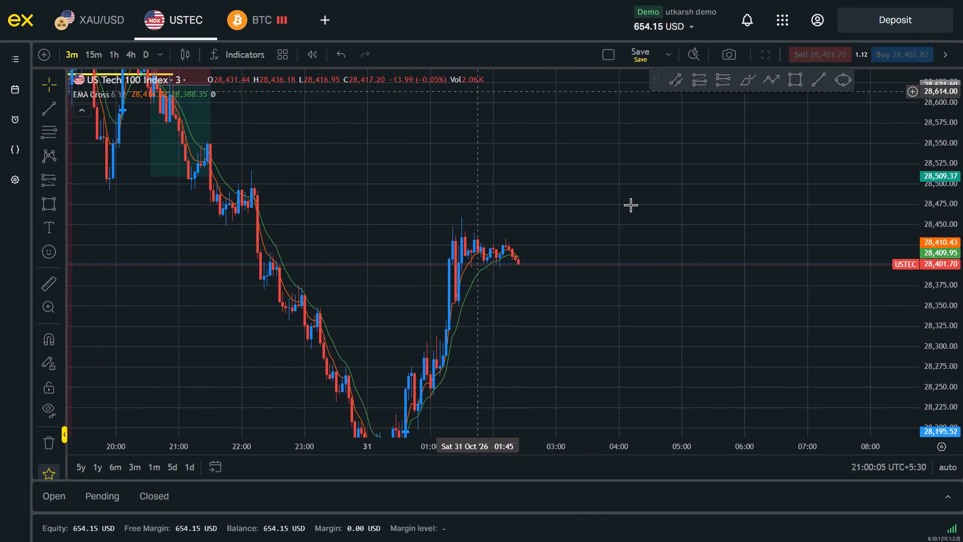
{"action": "left_click", "coordinate": [563, 234]}
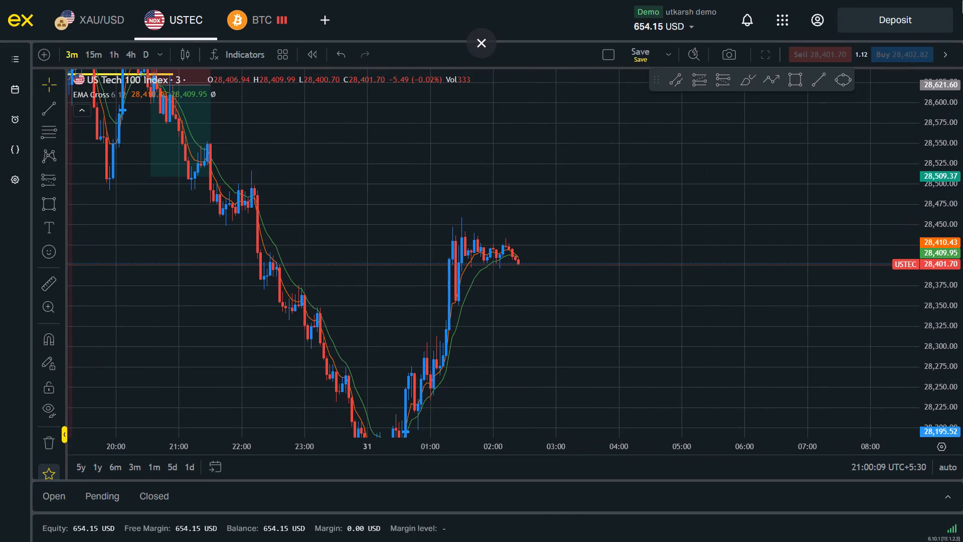
{"action": "left_click_drag", "start_coordinate": [297, 231], "coordinate": [852, 417]}
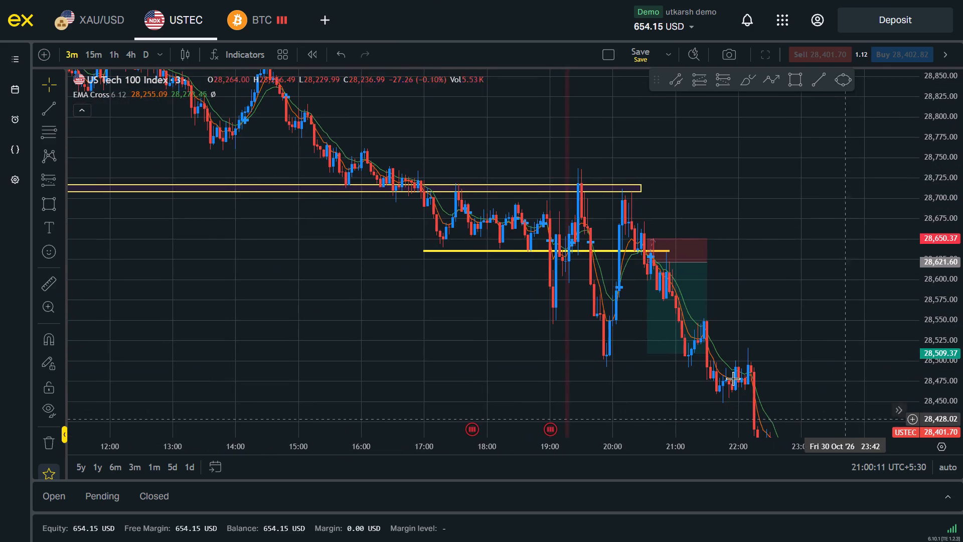
{"action": "scroll", "coordinate": [583, 357], "scroll_direction": "up", "scroll_amount": 6}
{"action": "left_click_drag", "start_coordinate": [383, 362], "coordinate": [613, 311]}
{"action": "left_click_drag", "start_coordinate": [962, 395], "coordinate": [943, 250]}
{"action": "left_click_drag", "start_coordinate": [823, 312], "coordinate": [740, 306]}
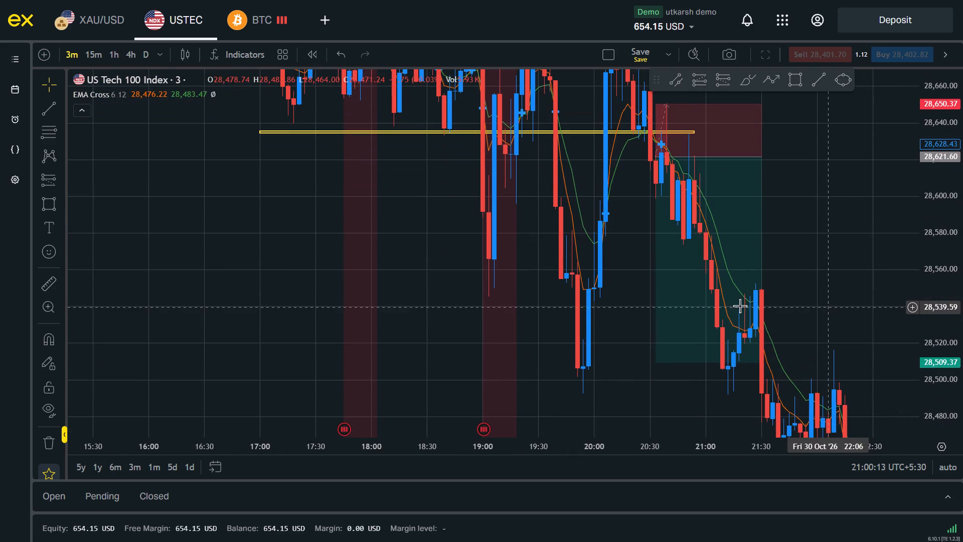
Extend the 30 October 20:33 short position on US Tech 100 to about 22:18 and lower its target to about 28,373.8.
{"action": "left_click_drag", "start_coordinate": [740, 306], "coordinate": [703, 296]}
{"action": "scroll", "coordinate": [695, 293], "scroll_direction": "down", "scroll_amount": 5}
{"action": "left_click_drag", "start_coordinate": [962, 139], "coordinate": [962, 361]}
{"action": "left_click_drag", "start_coordinate": [810, 349], "coordinate": [480, 343]}
{"action": "scroll", "coordinate": [462, 345], "scroll_direction": "up", "scroll_amount": 3}
{"action": "left_click_drag", "start_coordinate": [666, 316], "coordinate": [774, 269]}
{"action": "left_click_drag", "start_coordinate": [962, 296], "coordinate": [953, 196]}
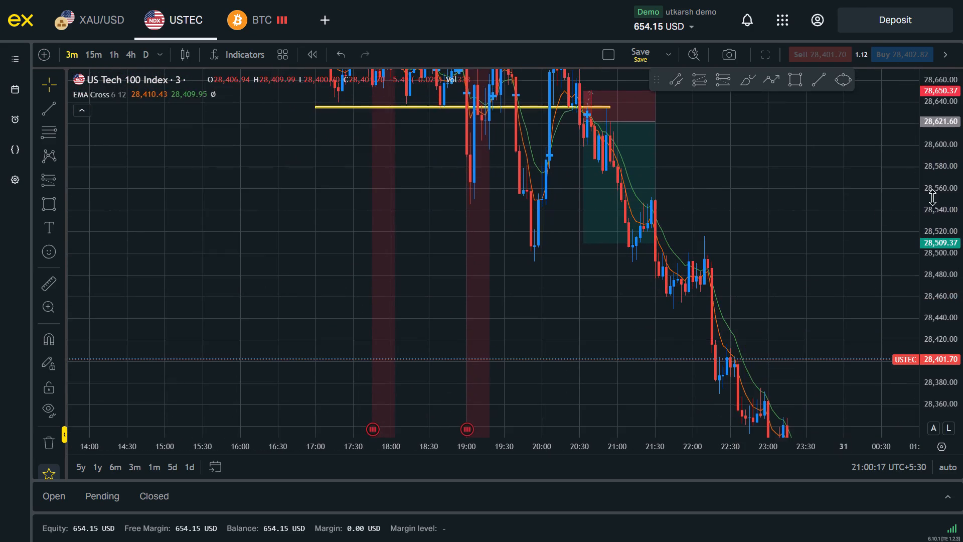
{"action": "left_click_drag", "start_coordinate": [773, 212], "coordinate": [764, 307]}
{"action": "left_click_drag", "start_coordinate": [945, 230], "coordinate": [962, 323]}
{"action": "left_click_drag", "start_coordinate": [850, 299], "coordinate": [816, 288]}
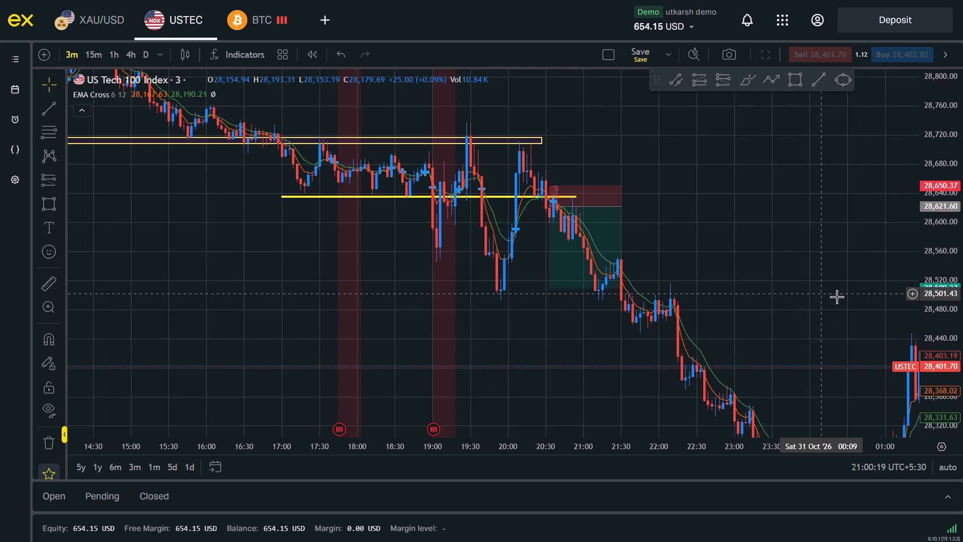
{"action": "left_click_drag", "start_coordinate": [840, 297], "coordinate": [778, 257]}
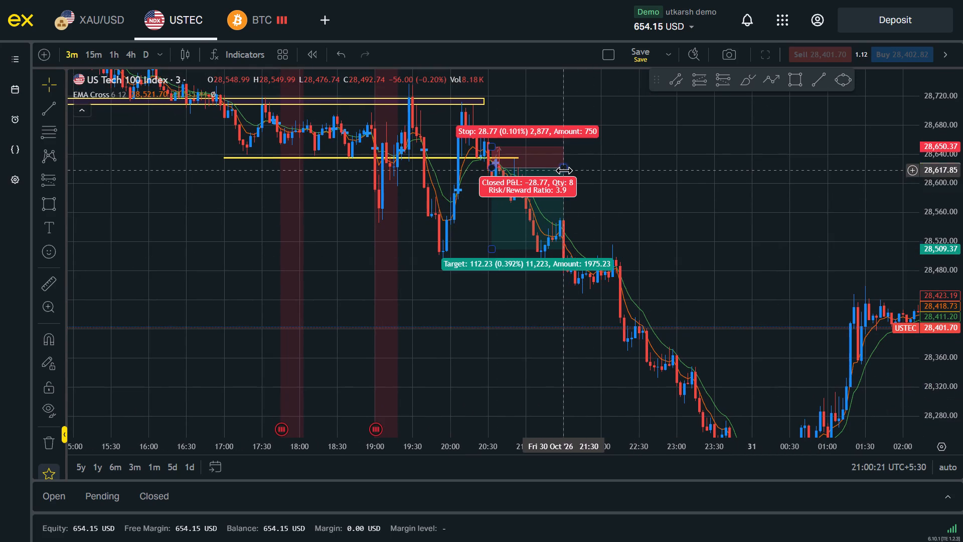
{"action": "left_click_drag", "start_coordinate": [564, 170], "coordinate": [623, 176]}
{"action": "left_click_drag", "start_coordinate": [490, 251], "coordinate": [491, 251]}
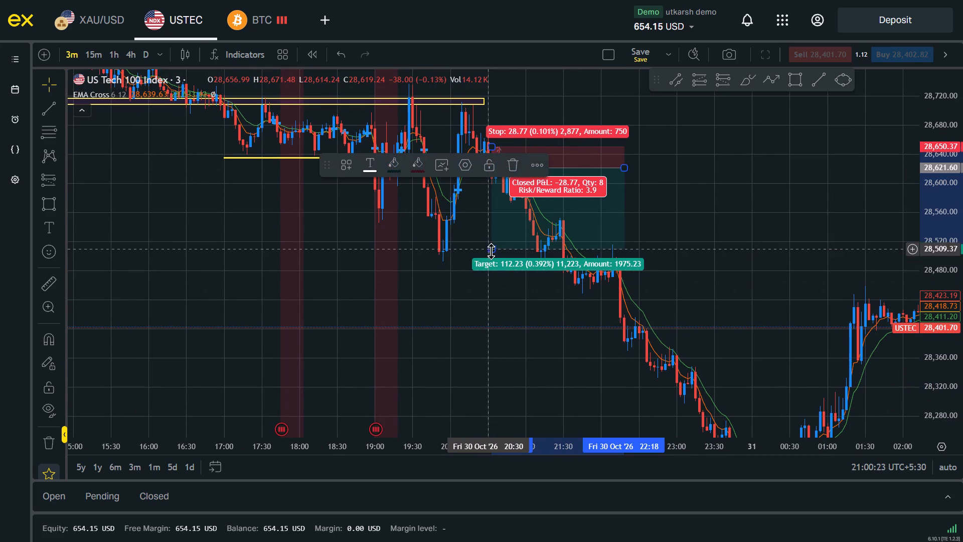
{"action": "left_click_drag", "start_coordinate": [491, 251], "coordinate": [544, 348]}
Examine the price action before the 30 October short position against the two yellow zones, from the afternoon to the 20:33 entry.
{"action": "left_click_drag", "start_coordinate": [434, 320], "coordinate": [441, 451]}
{"action": "scroll", "coordinate": [435, 394], "scroll_direction": "down", "scroll_amount": 3}
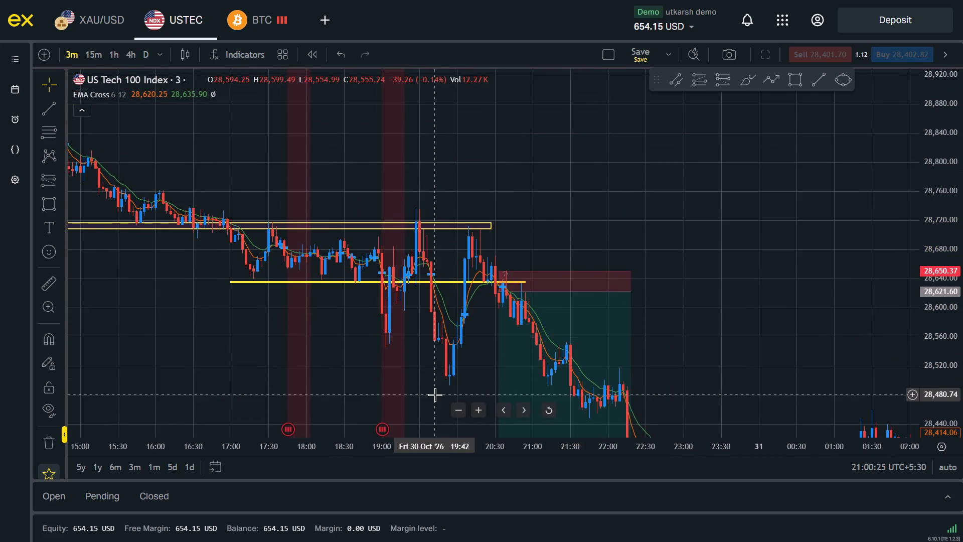
{"action": "scroll", "coordinate": [435, 394], "scroll_direction": "down", "scroll_amount": 3}
{"action": "scroll", "coordinate": [455, 382], "scroll_direction": "up", "scroll_amount": 7}
{"action": "left_click_drag", "start_coordinate": [242, 359], "coordinate": [524, 332]}
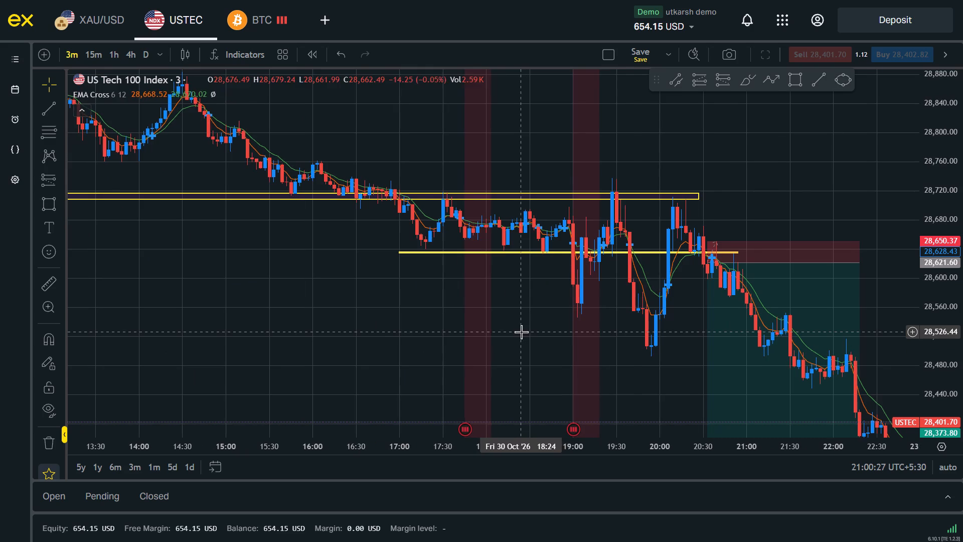
{"action": "scroll", "coordinate": [521, 332], "scroll_direction": "up", "scroll_amount": 1}
{"action": "left_click_drag", "start_coordinate": [962, 321], "coordinate": [932, 138]}
{"action": "left_click_drag", "start_coordinate": [621, 320], "coordinate": [559, 356]}
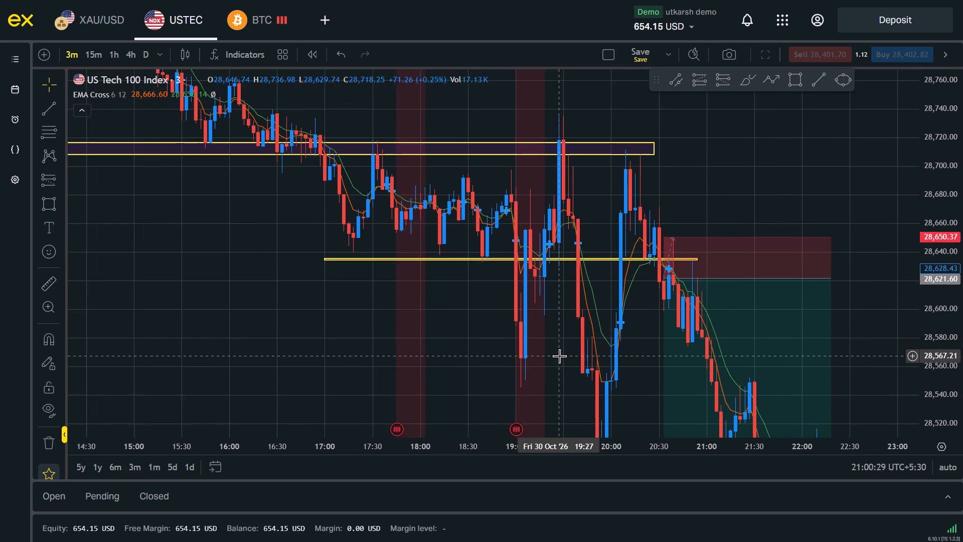
{"action": "scroll", "coordinate": [561, 356], "scroll_direction": "up", "scroll_amount": 3}
{"action": "left_click_drag", "start_coordinate": [558, 355], "coordinate": [535, 352]}
{"action": "scroll", "coordinate": [534, 351], "scroll_direction": "down", "scroll_amount": 1}
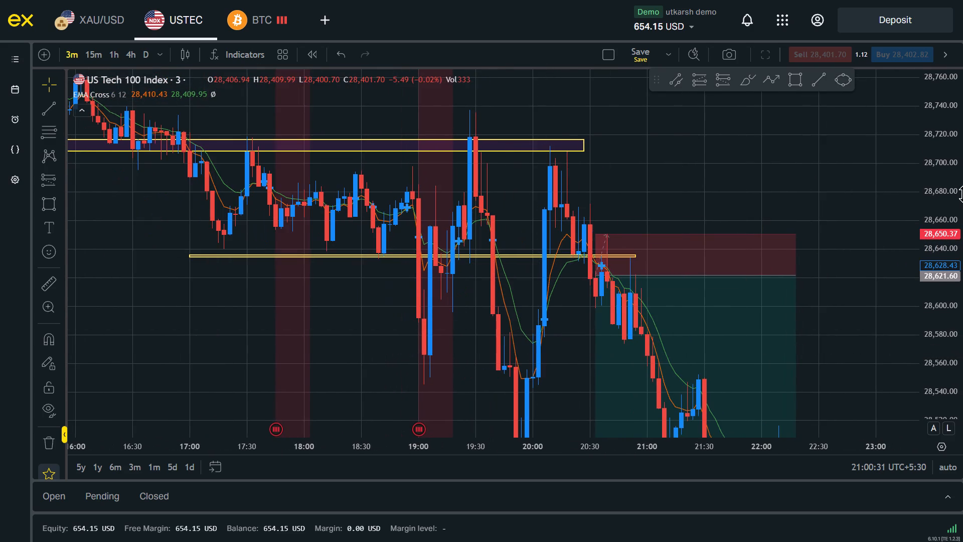
{"action": "left_click_drag", "start_coordinate": [962, 217], "coordinate": [958, 276]}
{"action": "left_click_drag", "start_coordinate": [706, 181], "coordinate": [796, 205]}
{"action": "left_click_drag", "start_coordinate": [962, 327], "coordinate": [932, 197]}
{"action": "left_click_drag", "start_coordinate": [782, 219], "coordinate": [781, 269]}
{"action": "scroll", "coordinate": [781, 271], "scroll_direction": "down", "scroll_amount": 5}
{"action": "left_click_drag", "start_coordinate": [962, 94], "coordinate": [962, 271]}
{"action": "scroll", "coordinate": [868, 243], "scroll_direction": "up", "scroll_amount": 2}
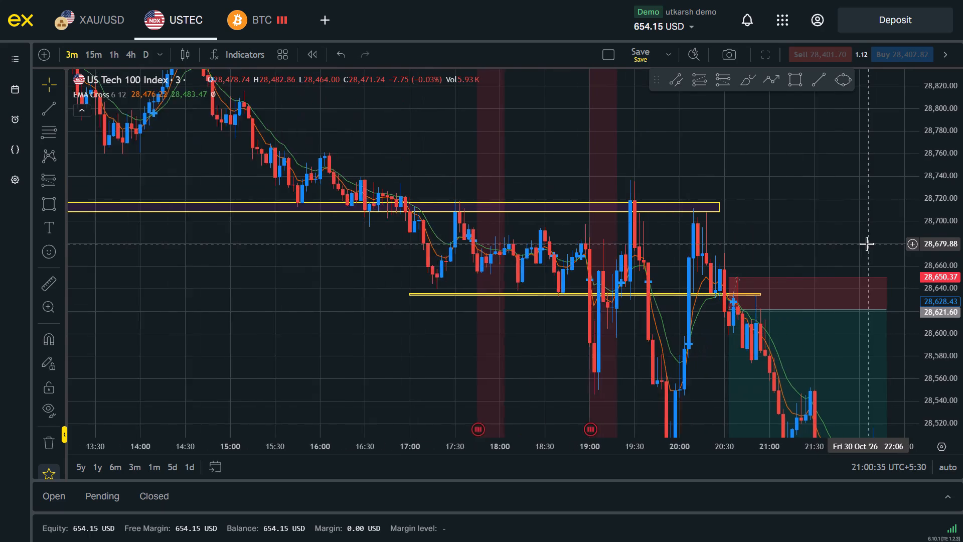
{"action": "scroll", "coordinate": [866, 243], "scroll_direction": "up", "scroll_amount": 2}
{"action": "left_click_drag", "start_coordinate": [783, 211], "coordinate": [787, 270]}
{"action": "left_click_drag", "start_coordinate": [962, 272], "coordinate": [955, 198]}
{"action": "left_click", "coordinate": [825, 297]}
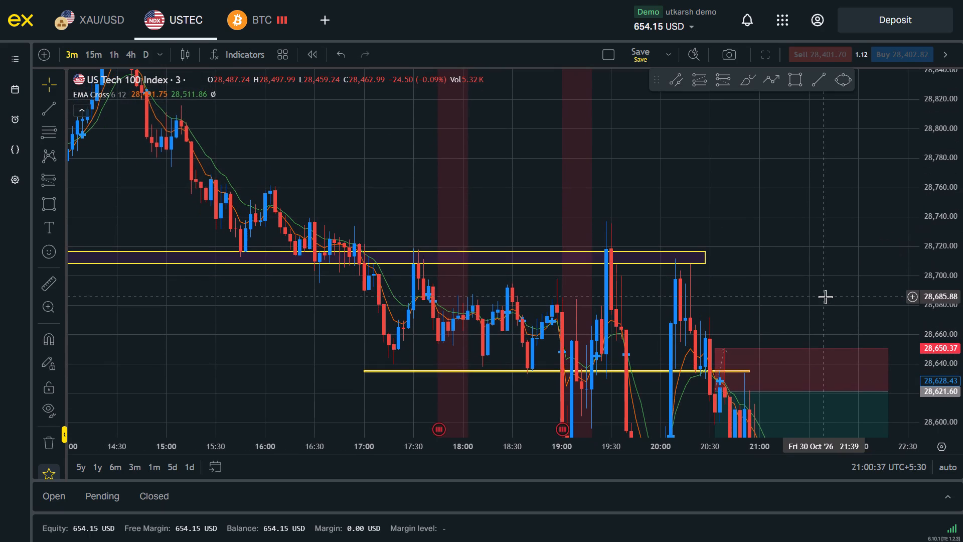
{"action": "scroll", "coordinate": [817, 279], "scroll_direction": "up", "scroll_amount": 1}
{"action": "left_click_drag", "start_coordinate": [801, 282], "coordinate": [681, 158]}
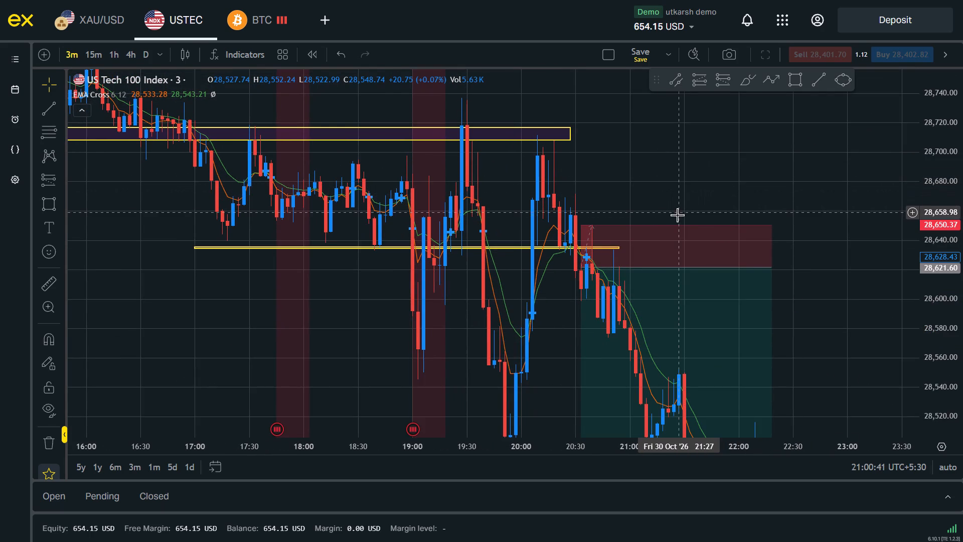
{"action": "left_click_drag", "start_coordinate": [677, 202], "coordinate": [734, 199]}
{"action": "scroll", "coordinate": [739, 199], "scroll_direction": "down", "scroll_amount": 4}
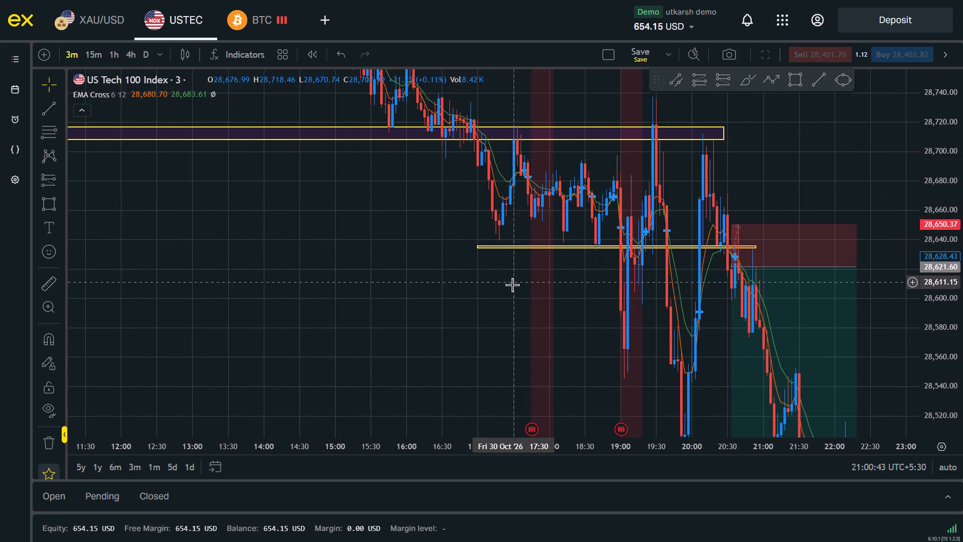
Examine the US Tech 100 price action from the afternoon of 30 October back to midday on 29 October.
{"action": "left_click_drag", "start_coordinate": [512, 285], "coordinate": [497, 433]}
{"action": "left_click_drag", "start_coordinate": [249, 221], "coordinate": [551, 426]}
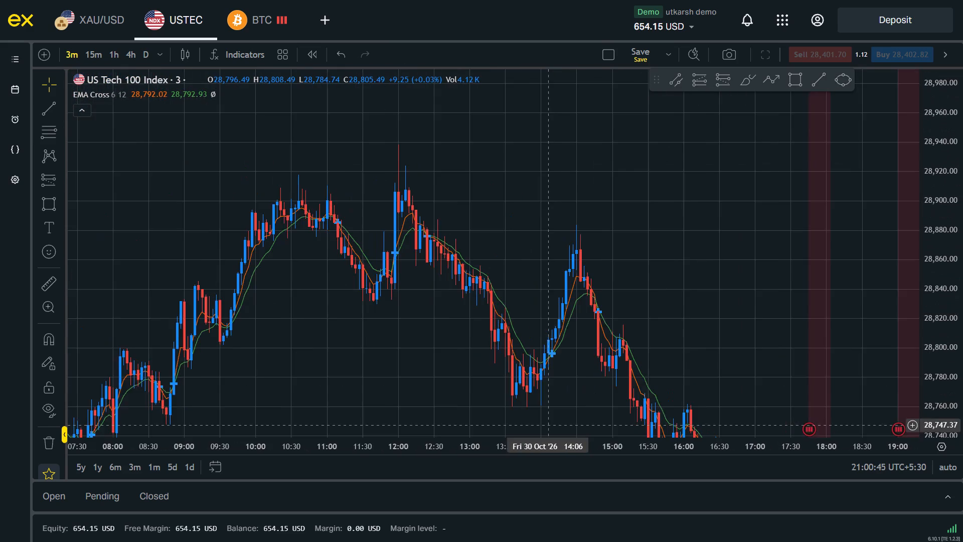
{"action": "scroll", "coordinate": [411, 321], "scroll_direction": "down", "scroll_amount": 6}
{"action": "left_click_drag", "start_coordinate": [304, 309], "coordinate": [517, 207]}
{"action": "left_click_drag", "start_coordinate": [517, 207], "coordinate": [624, 429]}
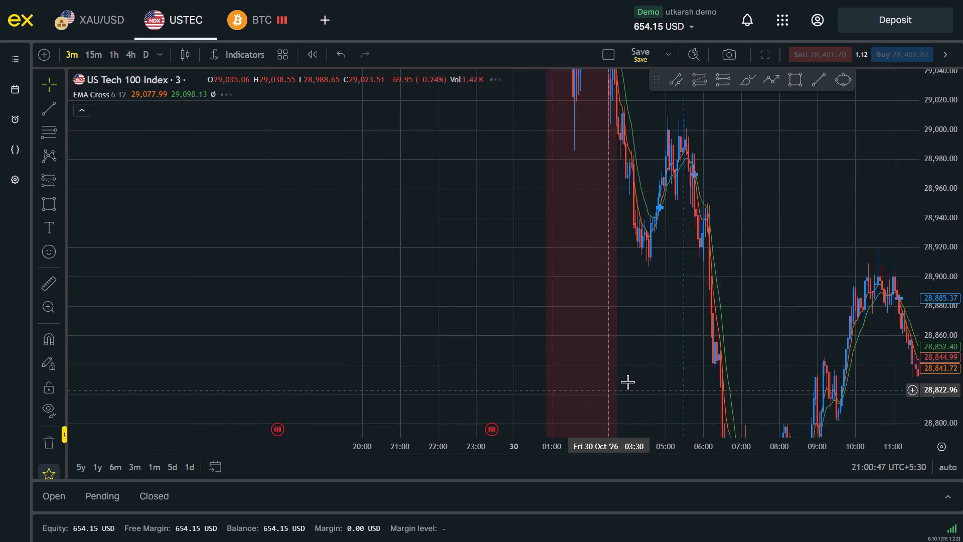
{"action": "left_click_drag", "start_coordinate": [602, 205], "coordinate": [670, 431]}
{"action": "left_click_drag", "start_coordinate": [622, 156], "coordinate": [696, 423]}
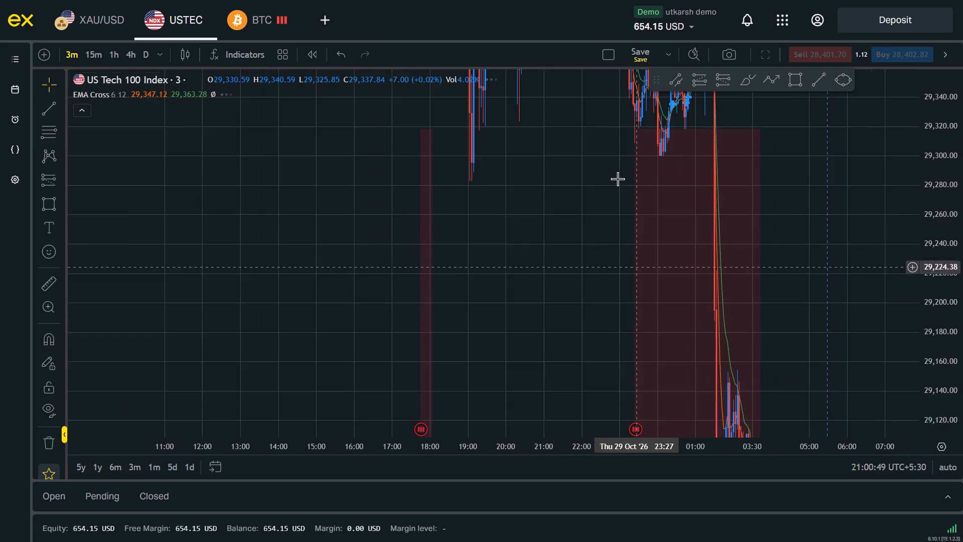
{"action": "left_click_drag", "start_coordinate": [617, 178], "coordinate": [633, 374]}
{"action": "left_click_drag", "start_coordinate": [681, 153], "coordinate": [698, 331]}
{"action": "scroll", "coordinate": [670, 288], "scroll_direction": "up", "scroll_amount": 2}
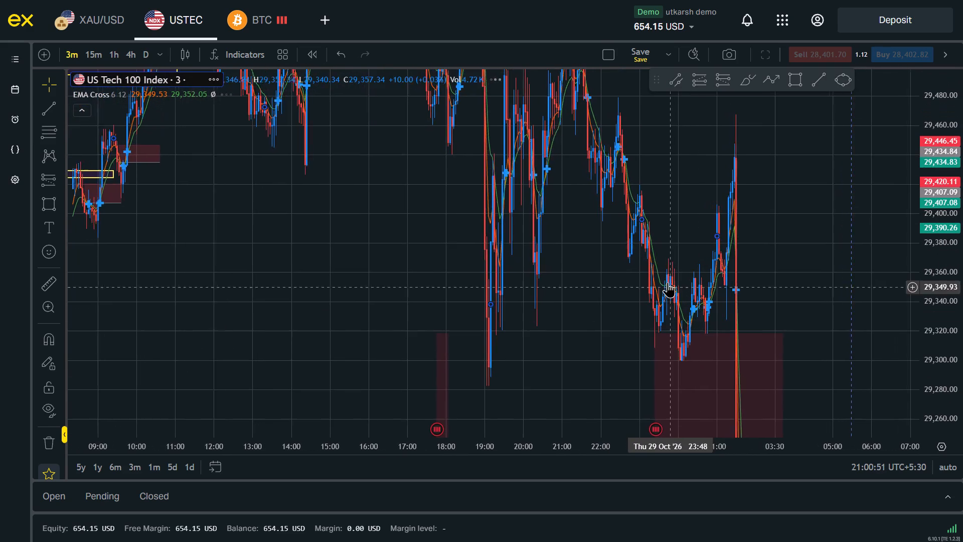
{"action": "scroll", "coordinate": [668, 282], "scroll_direction": "up", "scroll_amount": 4}
{"action": "left_click", "coordinate": [754, 175]}
{"action": "left_click_drag", "start_coordinate": [446, 208], "coordinate": [553, 418]}
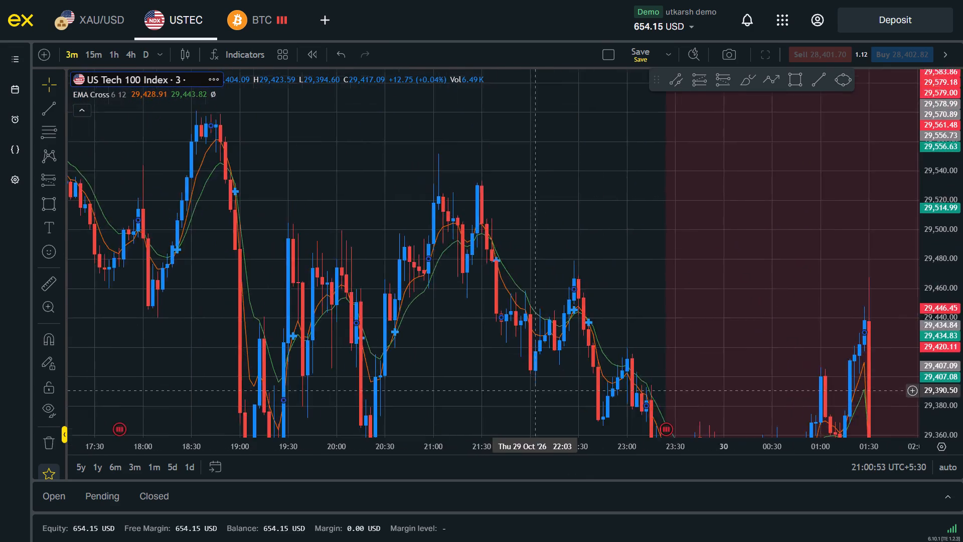
{"action": "left_click_drag", "start_coordinate": [553, 418], "coordinate": [572, 466]}
{"action": "left_click_drag", "start_coordinate": [474, 272], "coordinate": [958, 284]}
{"action": "left_click_drag", "start_coordinate": [317, 260], "coordinate": [827, 306]}
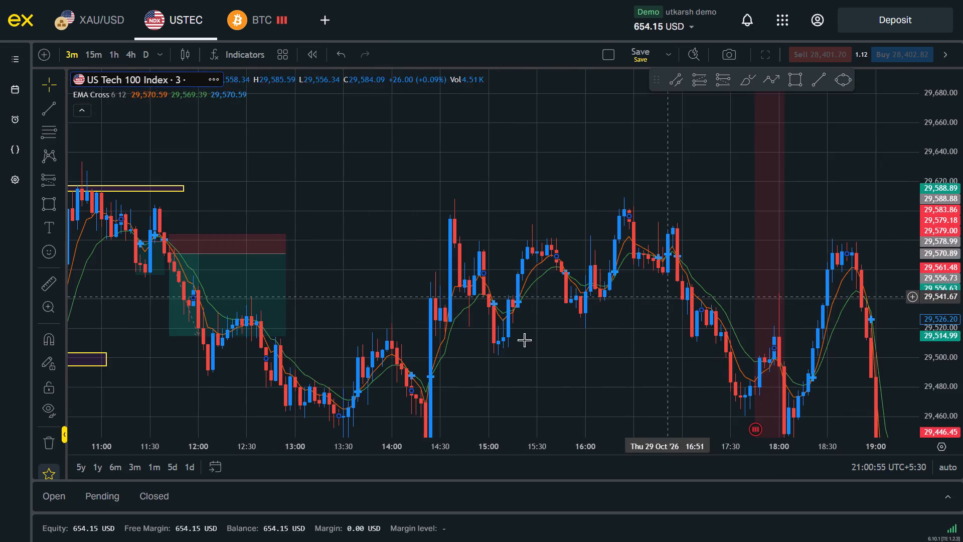
Lower the target of the 29 October 11:42 short position to about 29,491.8.
{"action": "left_click_drag", "start_coordinate": [398, 371], "coordinate": [777, 275]}
{"action": "left_click", "coordinate": [540, 346]}
{"action": "left_click_drag", "start_coordinate": [962, 328], "coordinate": [944, 163]}
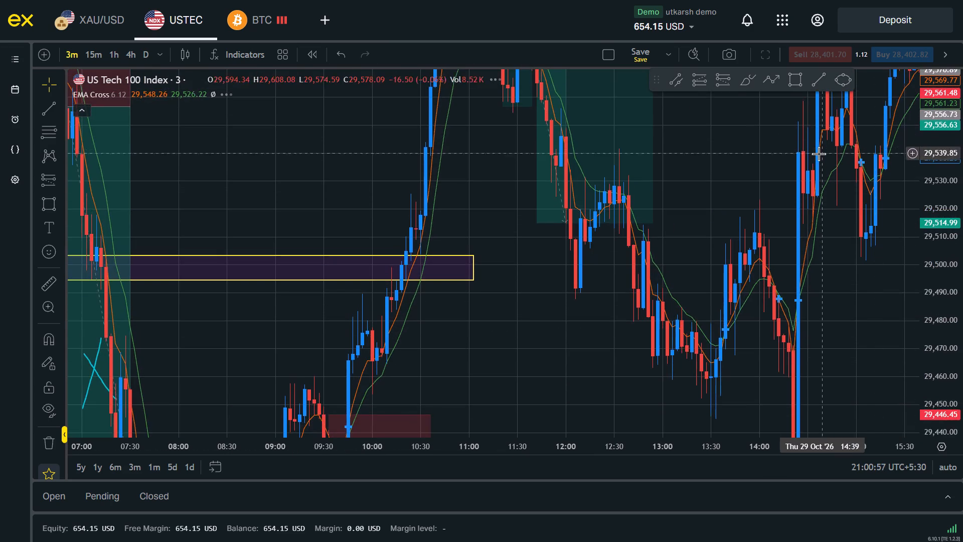
{"action": "left_click_drag", "start_coordinate": [818, 158], "coordinate": [813, 356]}
{"action": "left_click_drag", "start_coordinate": [787, 305], "coordinate": [779, 175]}
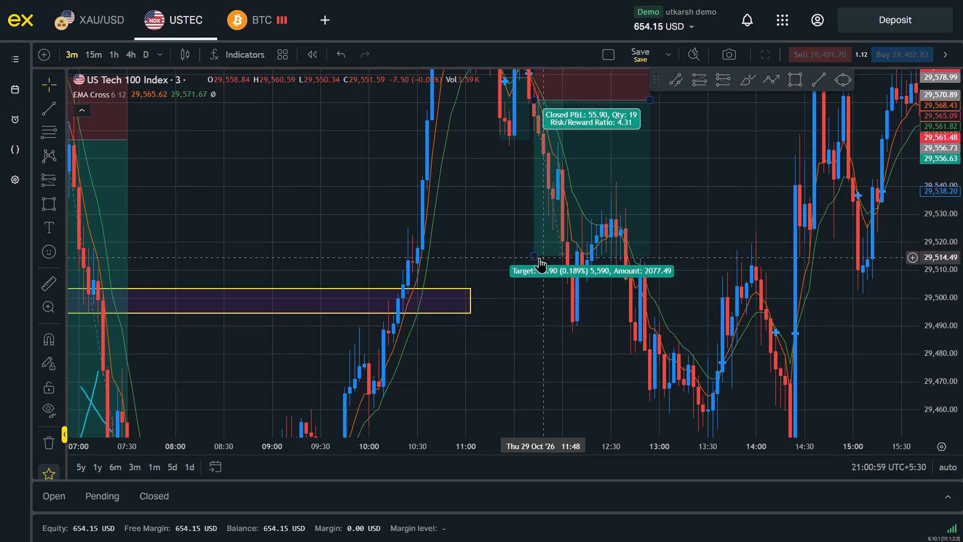
{"action": "left_click_drag", "start_coordinate": [532, 255], "coordinate": [542, 321]}
Examine the 29 October 11:42 short position against the yellow zones and the morning's highs and lows.
{"action": "left_click_drag", "start_coordinate": [484, 204], "coordinate": [520, 361]}
{"action": "scroll", "coordinate": [521, 350], "scroll_direction": "up", "scroll_amount": 2}
{"action": "left_click_drag", "start_coordinate": [749, 319], "coordinate": [738, 268]}
{"action": "scroll", "coordinate": [760, 271], "scroll_direction": "down", "scroll_amount": 7}
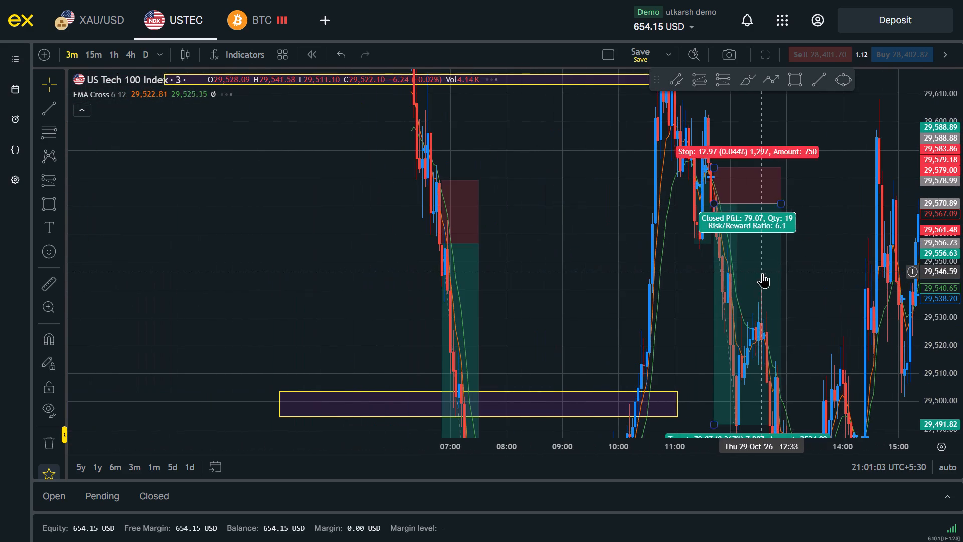
{"action": "left_click_drag", "start_coordinate": [962, 171], "coordinate": [962, 349]}
{"action": "left_click", "coordinate": [739, 361]}
{"action": "scroll", "coordinate": [739, 361], "scroll_direction": "up", "scroll_amount": 1}
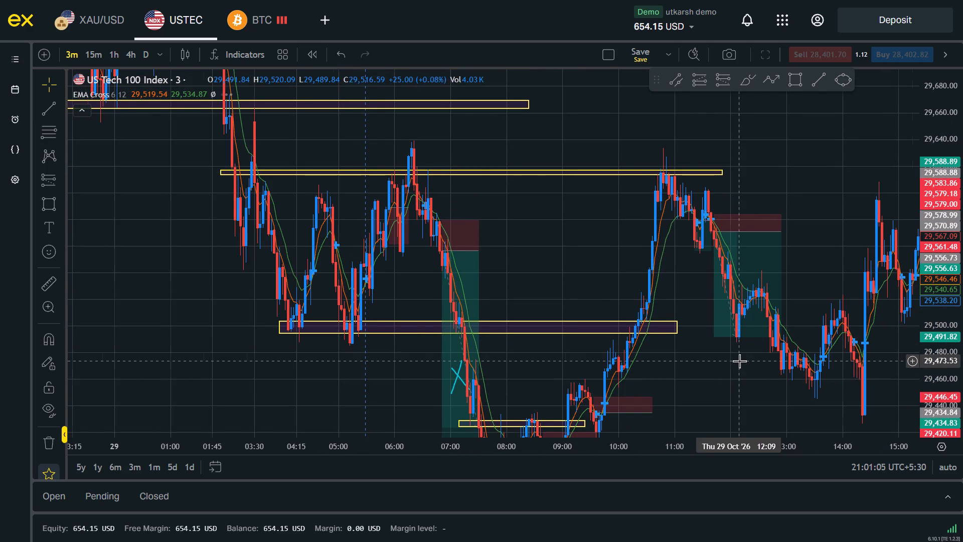
{"action": "scroll", "coordinate": [739, 361], "scroll_direction": "up", "scroll_amount": 4}
{"action": "scroll", "coordinate": [806, 396], "scroll_direction": "up", "scroll_amount": 1}
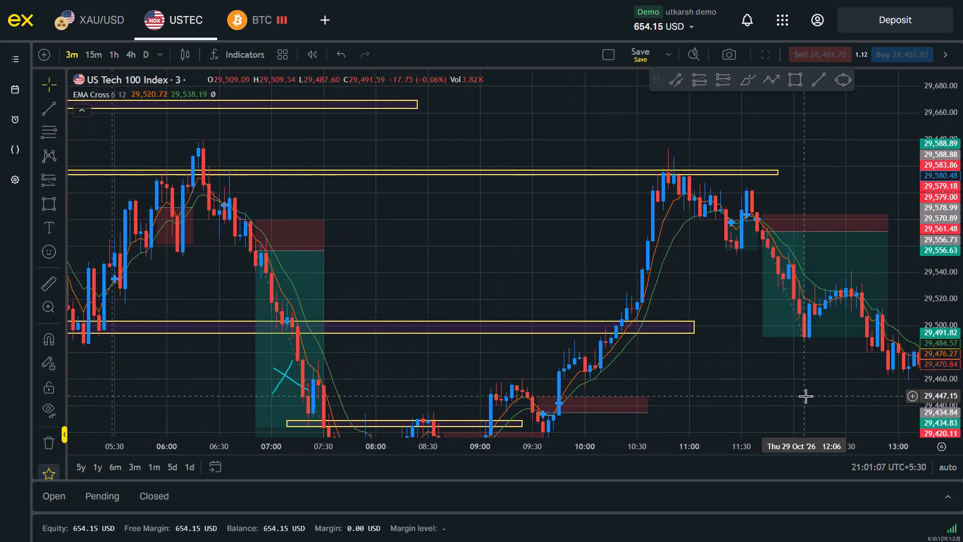
{"action": "scroll", "coordinate": [806, 396], "scroll_direction": "up", "scroll_amount": 1}
{"action": "left_click_drag", "start_coordinate": [962, 348], "coordinate": [938, 205]}
{"action": "left_click_drag", "start_coordinate": [692, 294], "coordinate": [670, 376]}
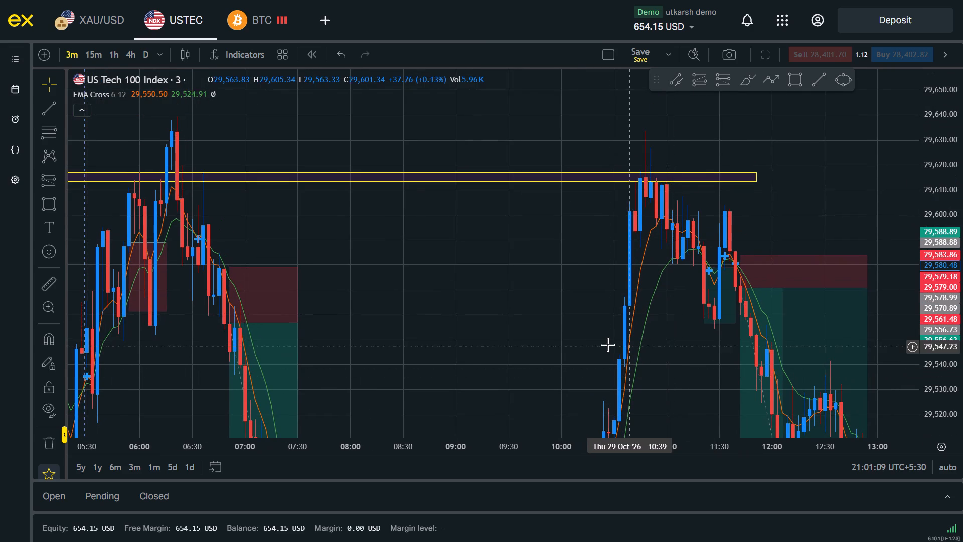
{"action": "scroll", "coordinate": [607, 344], "scroll_direction": "up", "scroll_amount": 1}
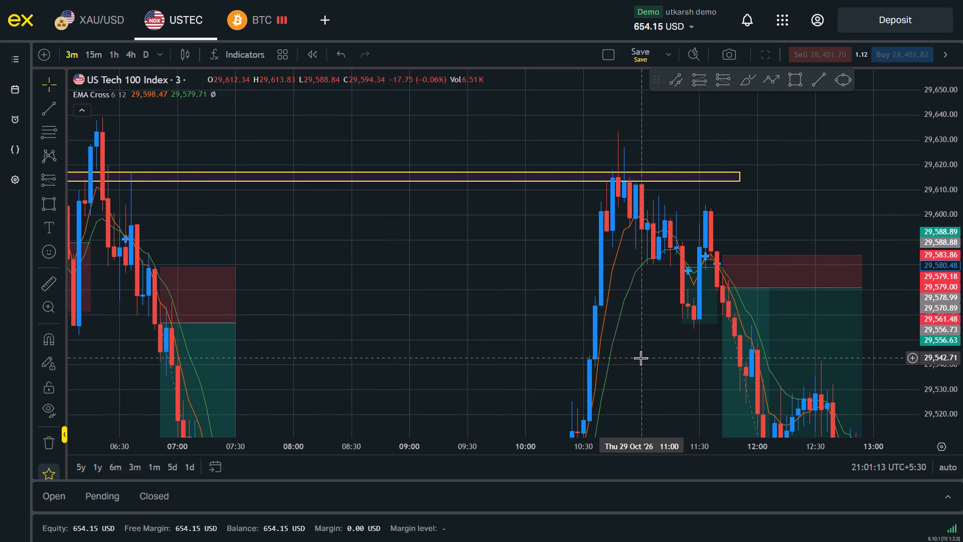
Draw an ellipse around the EMA crossover before the 11:42 short, its axis from about 11:12 at 29,575.6 to 11:30 at 29,593.2.
{"action": "left_click_drag", "start_coordinate": [658, 330], "coordinate": [631, 330]}
{"action": "left_click", "coordinate": [839, 86]}
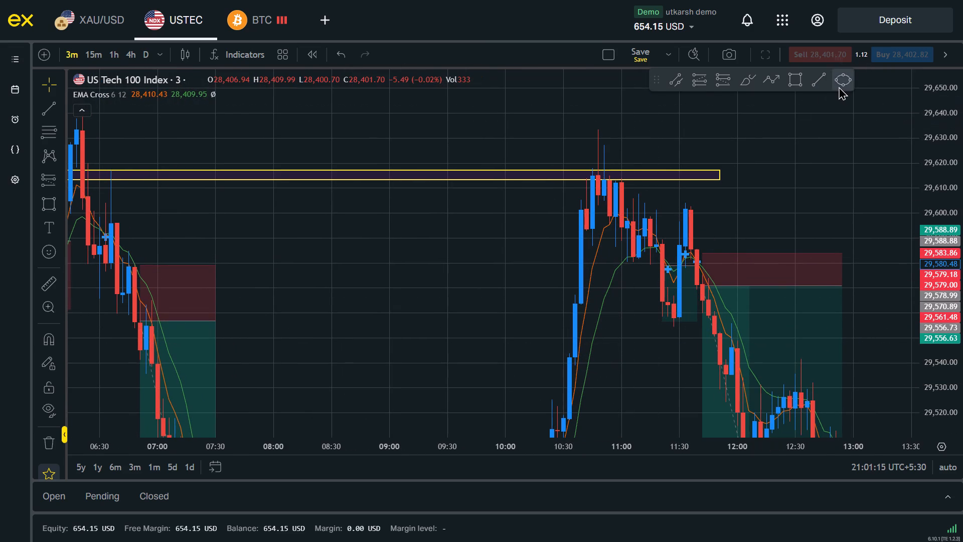
{"action": "left_click_drag", "start_coordinate": [644, 274], "coordinate": [654, 267]}
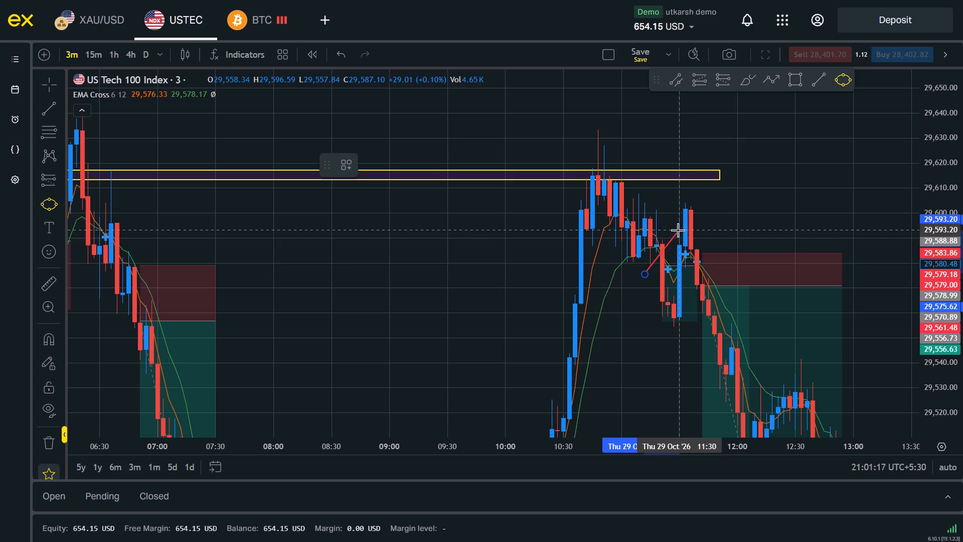
{"action": "left_click", "coordinate": [678, 230]}
{"action": "left_click", "coordinate": [655, 215]}
{"action": "left_click", "coordinate": [776, 215]}
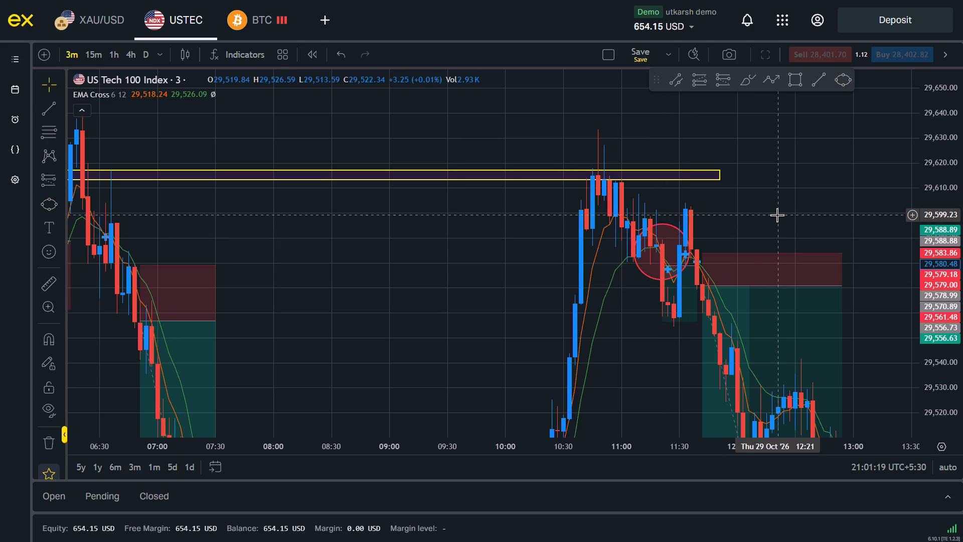
Examine the circled EMA crossover together with the 29 October 11:42 short position and the nearby yellow zones.
{"action": "left_click_drag", "start_coordinate": [886, 387], "coordinate": [845, 209]}
{"action": "scroll", "coordinate": [845, 209], "scroll_direction": "down", "scroll_amount": 1}
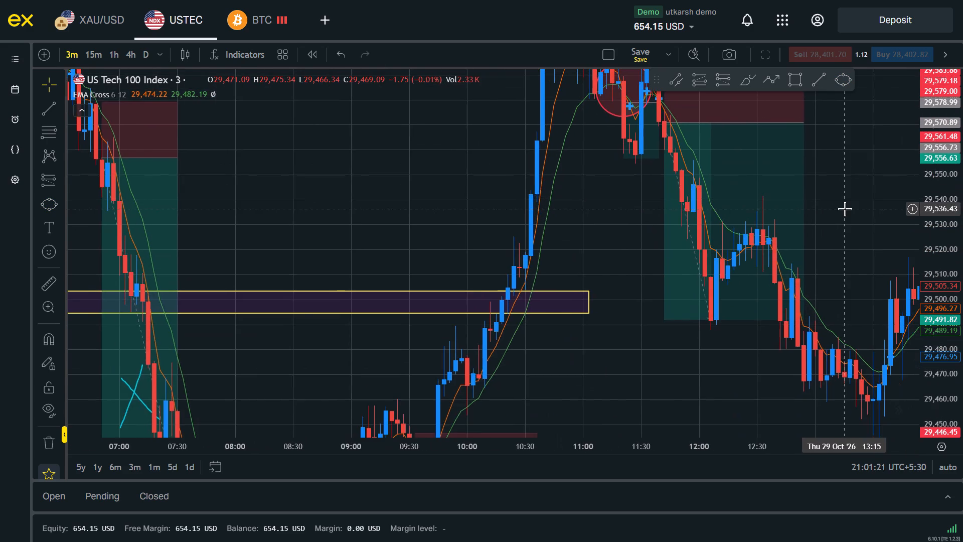
{"action": "scroll", "coordinate": [845, 209], "scroll_direction": "down", "scroll_amount": 1}
{"action": "left_click_drag", "start_coordinate": [962, 205], "coordinate": [962, 279]}
{"action": "left_click_drag", "start_coordinate": [704, 210], "coordinate": [715, 297]}
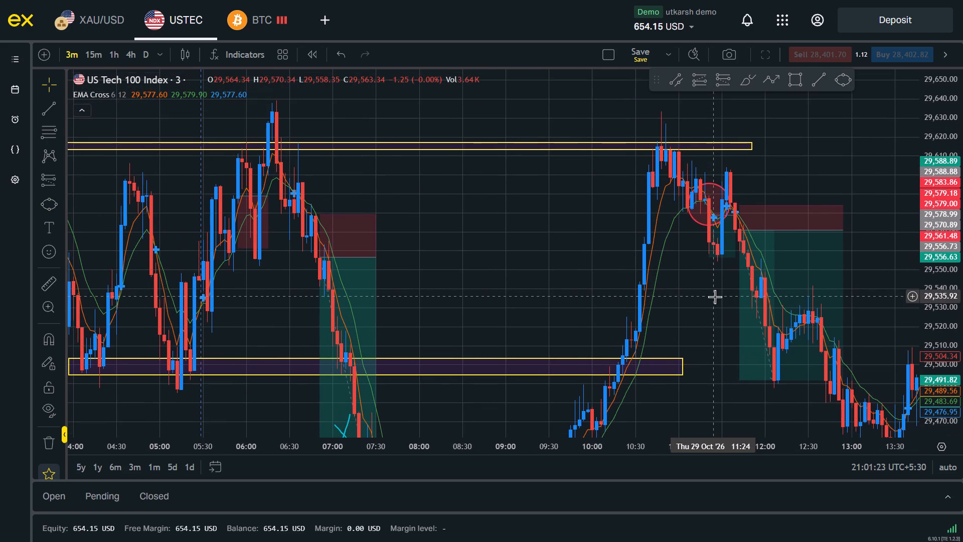
{"action": "scroll", "coordinate": [715, 297], "scroll_direction": "up", "scroll_amount": 1}
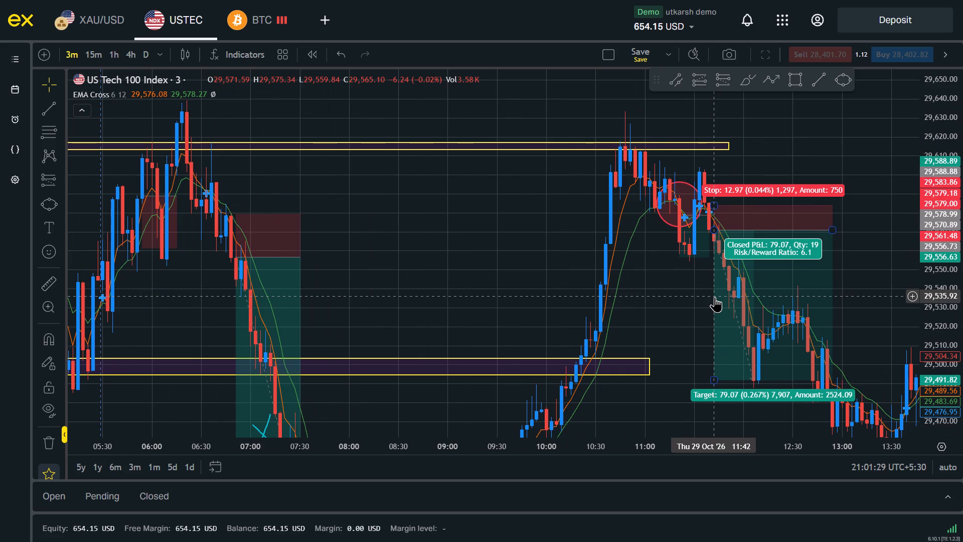
{"action": "scroll", "coordinate": [705, 303], "scroll_direction": "up", "scroll_amount": 1}
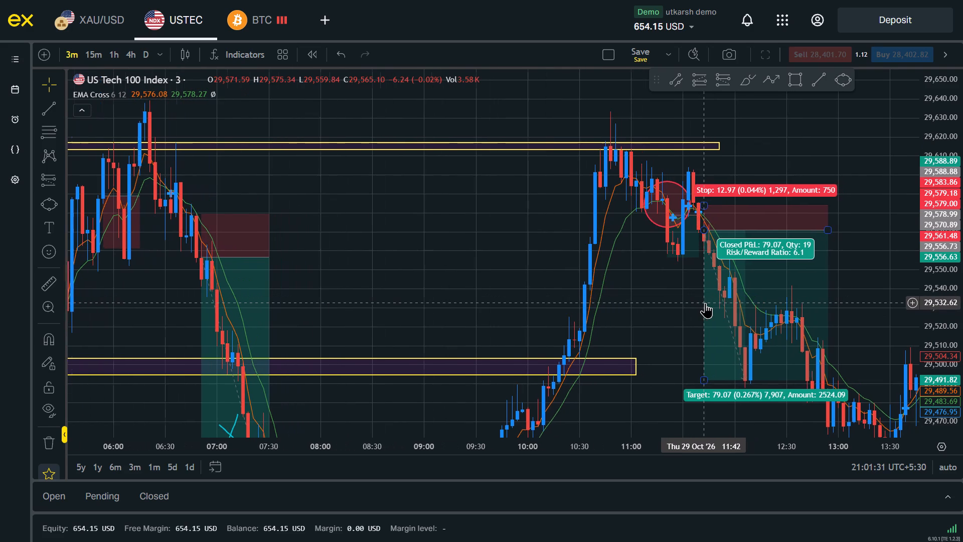
{"action": "scroll", "coordinate": [705, 303], "scroll_direction": "up", "scroll_amount": 1}
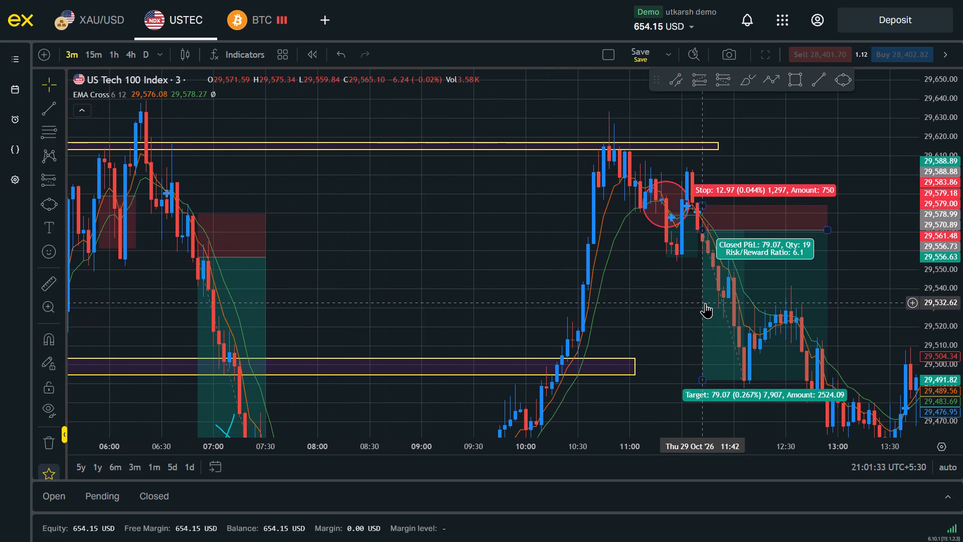
{"action": "left_click_drag", "start_coordinate": [632, 336], "coordinate": [613, 284]}
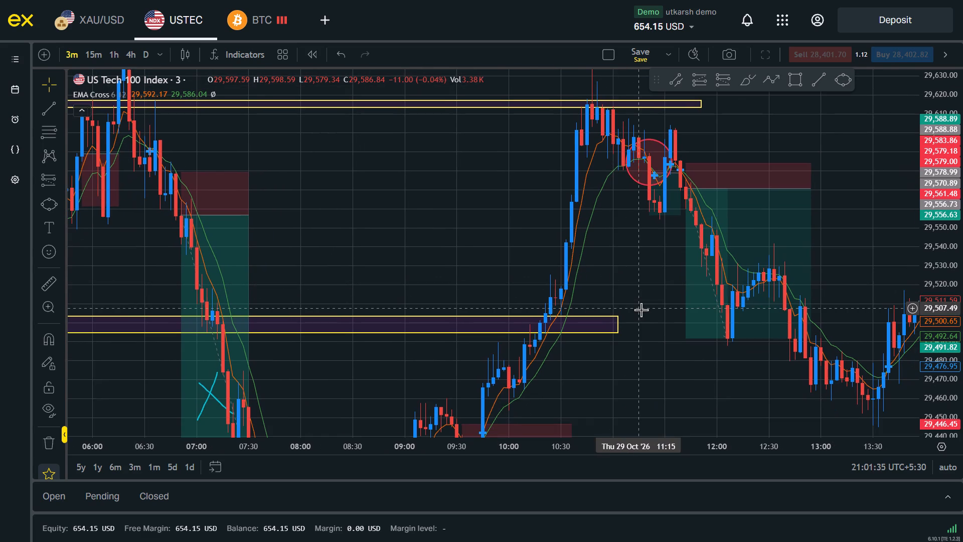
{"action": "scroll", "coordinate": [641, 310], "scroll_direction": "left", "scroll_amount": 1}
{"action": "scroll", "coordinate": [641, 310], "scroll_direction": "up", "scroll_amount": 1}
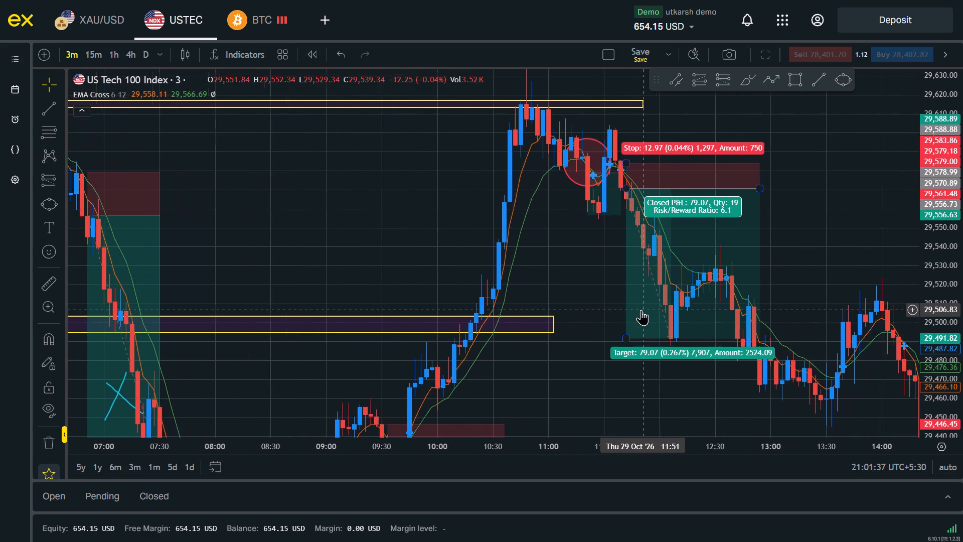
Examine the 29 October 11:42 short position and circled EMA crossover against the yellow zones and the earlier short around 07:00.
{"action": "scroll", "coordinate": [641, 310], "scroll_direction": "up", "scroll_amount": 1}
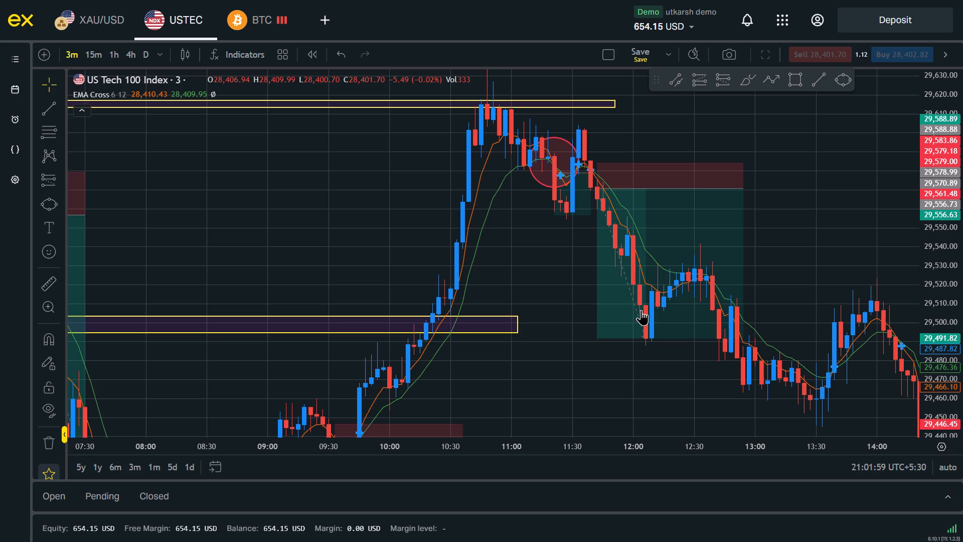
{"action": "scroll", "coordinate": [641, 310], "scroll_direction": "up", "scroll_amount": 1}
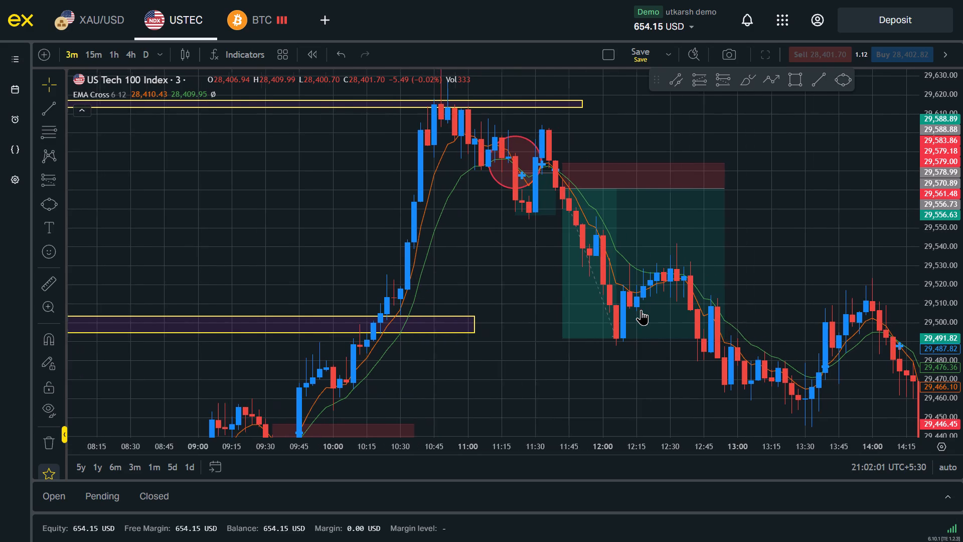
{"action": "scroll", "coordinate": [641, 310], "scroll_direction": "up", "scroll_amount": 1}
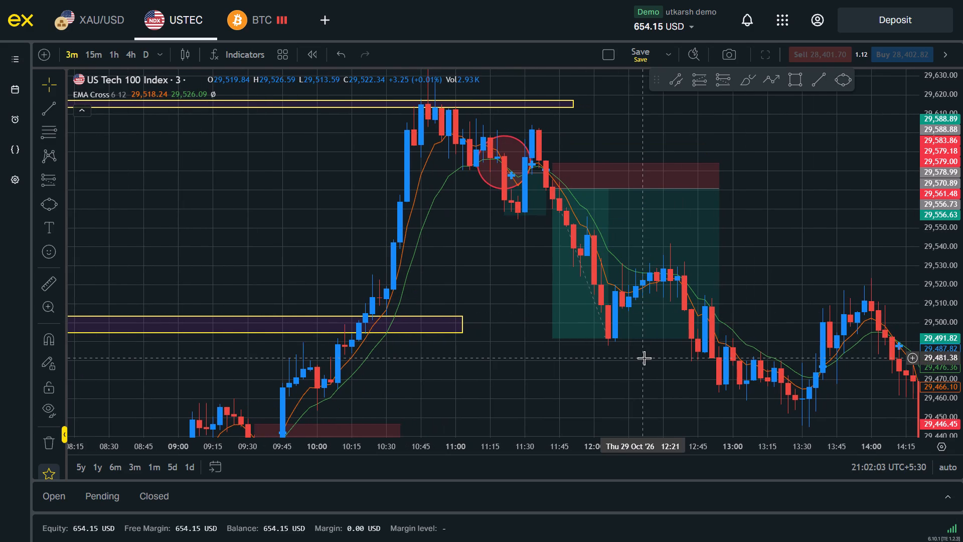
{"action": "left_click_drag", "start_coordinate": [962, 278], "coordinate": [962, 218]}
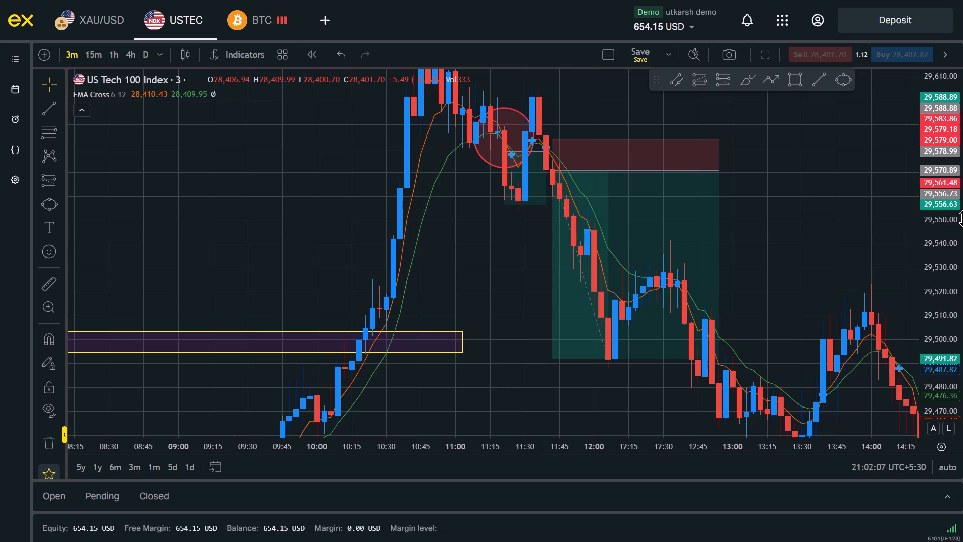
{"action": "left_click_drag", "start_coordinate": [783, 181], "coordinate": [780, 195]}
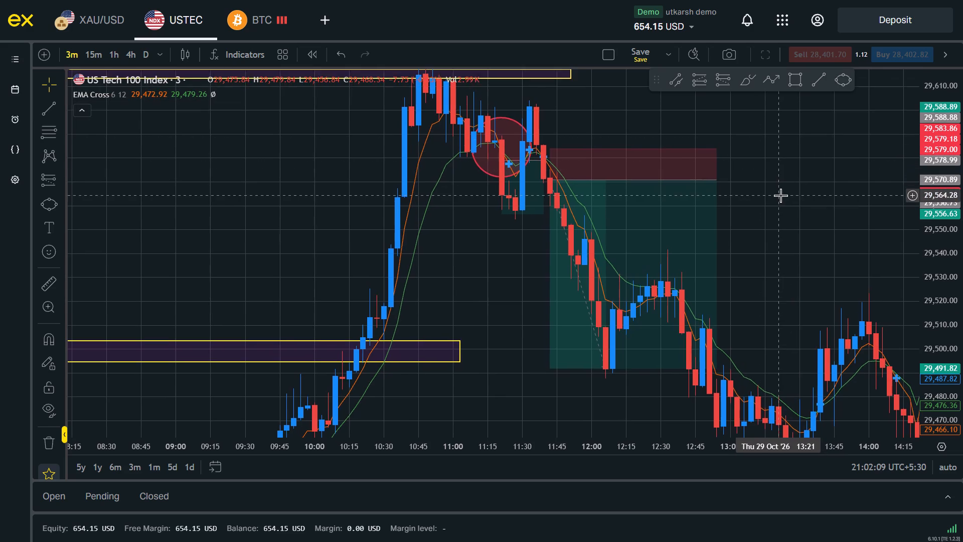
{"action": "scroll", "coordinate": [780, 195], "scroll_direction": "down", "scroll_amount": 2}
{"action": "left_click_drag", "start_coordinate": [962, 131], "coordinate": [962, 213]}
{"action": "left_click_drag", "start_coordinate": [856, 195], "coordinate": [850, 223]}
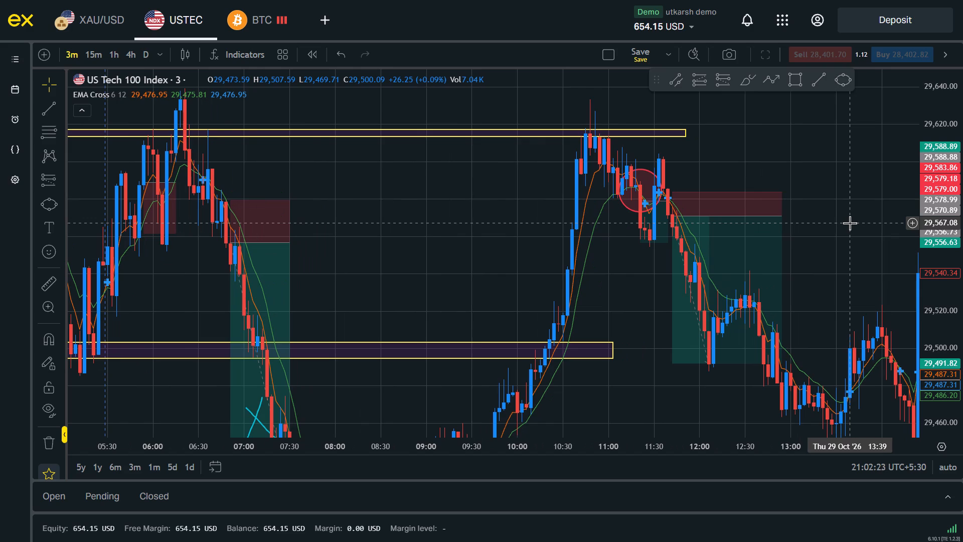
{"action": "scroll", "coordinate": [850, 223], "scroll_direction": "up", "scroll_amount": 1}
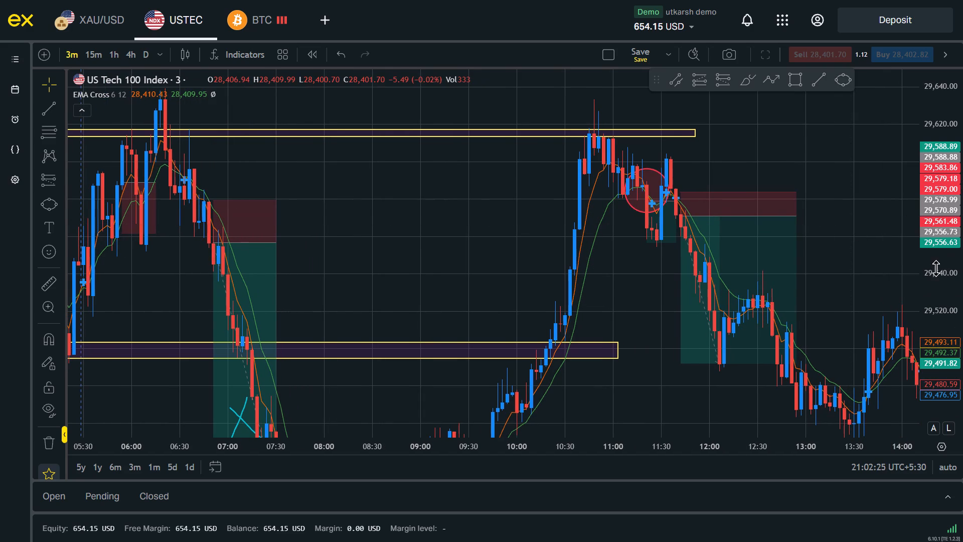
{"action": "left_click_drag", "start_coordinate": [872, 301], "coordinate": [877, 297]}
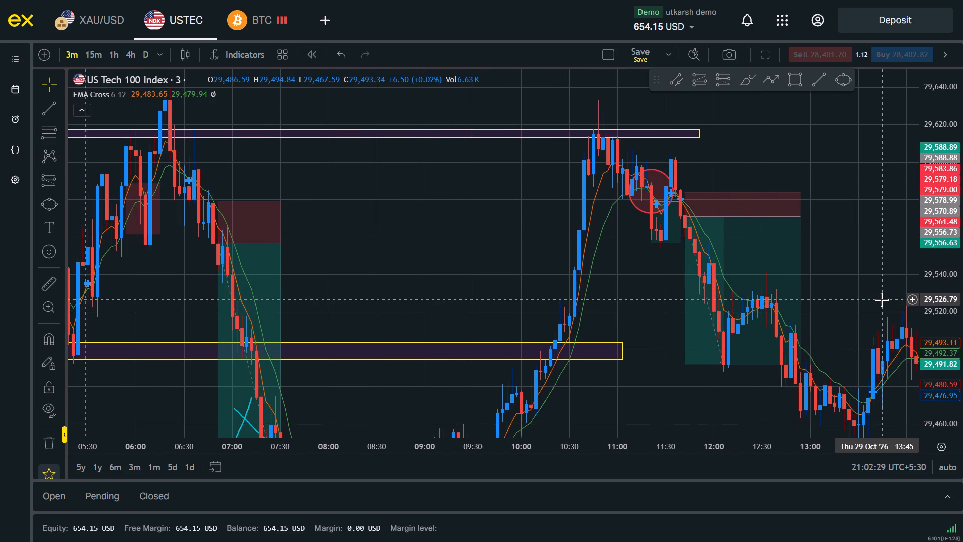
{"action": "scroll", "coordinate": [881, 299], "scroll_direction": "up", "scroll_amount": 1}
{"action": "left_click_drag", "start_coordinate": [896, 281], "coordinate": [883, 284]}
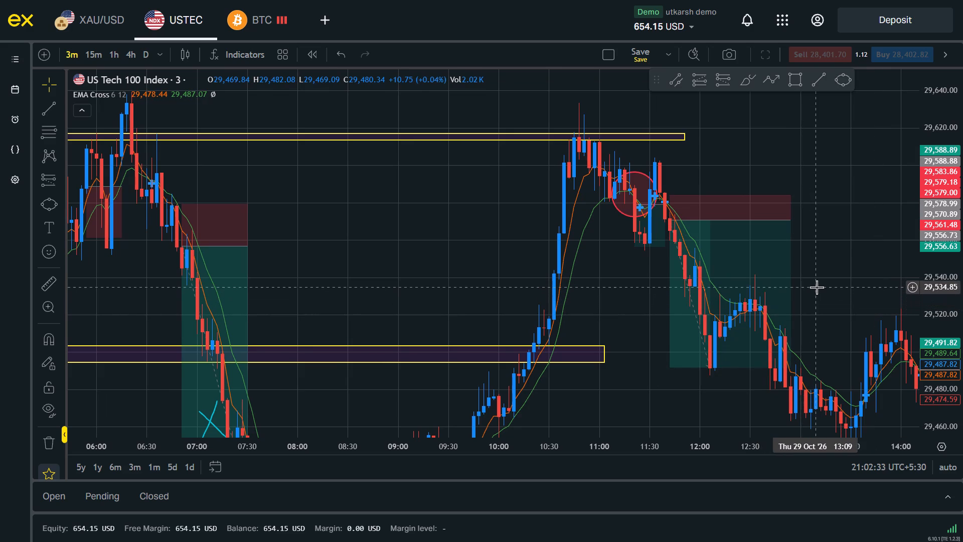
{"action": "left_click", "coordinate": [817, 287]}
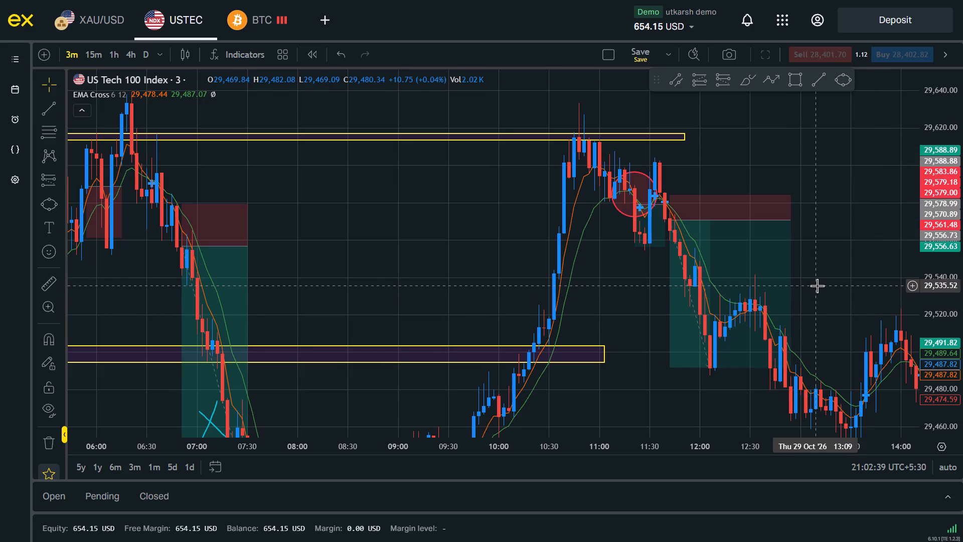
{"action": "left_click_drag", "start_coordinate": [817, 286], "coordinate": [824, 273]}
{"action": "left_click_drag", "start_coordinate": [664, 347], "coordinate": [666, 351]}
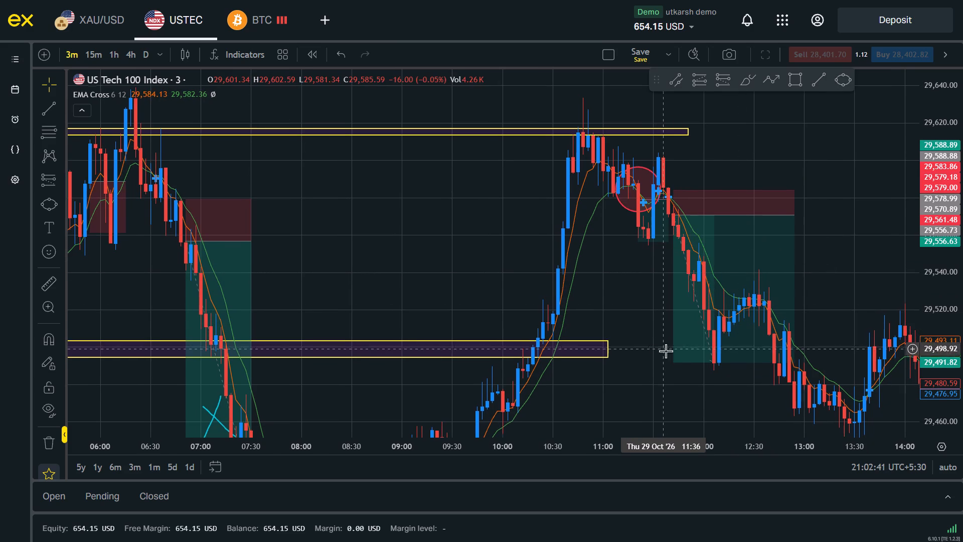
{"action": "left_click_drag", "start_coordinate": [666, 351], "coordinate": [669, 355]}
{"action": "scroll", "coordinate": [672, 344], "scroll_direction": "up", "scroll_amount": 1}
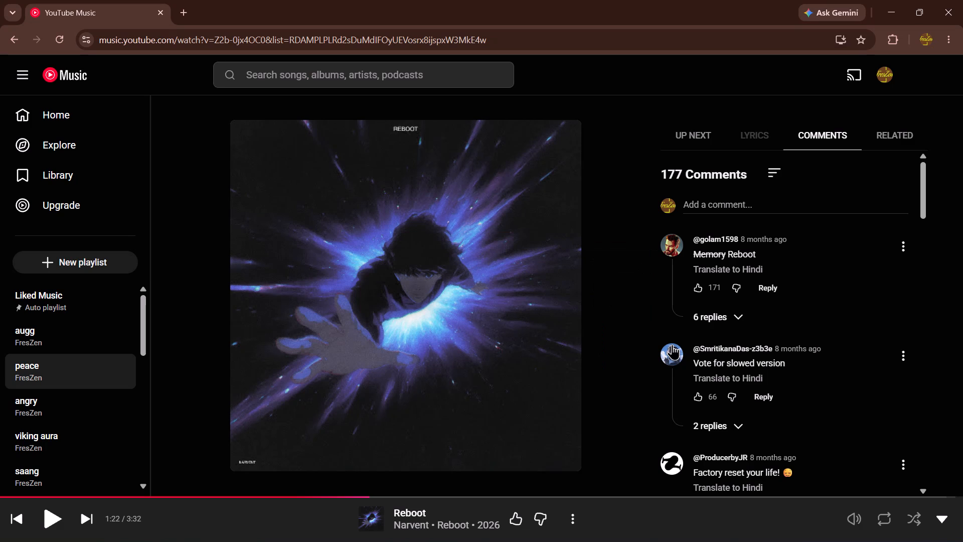
Switch to YouTube Music and read through the listener comments on the song Reboot by Narvent.
{"action": "left_click", "coordinate": [712, 250]}
{"action": "left_click", "coordinate": [708, 253]}
{"action": "scroll", "coordinate": [756, 379], "scroll_direction": "down", "scroll_amount": 1}
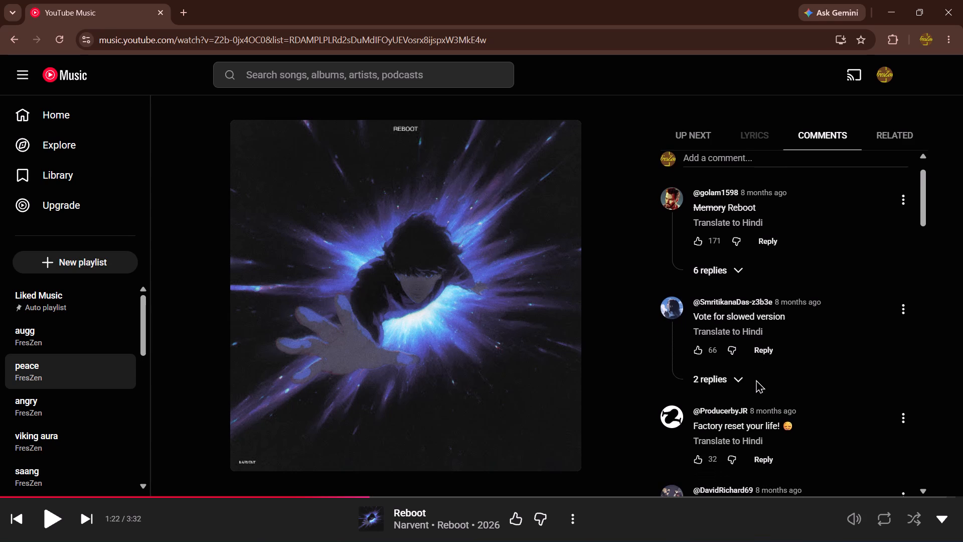
{"action": "scroll", "coordinate": [756, 379], "scroll_direction": "down", "scroll_amount": 1}
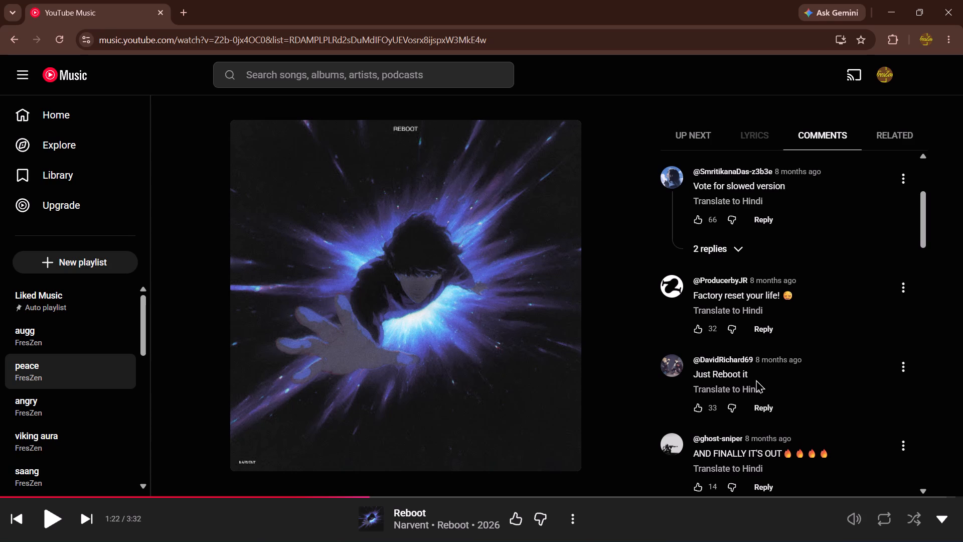
{"action": "scroll", "coordinate": [756, 379], "scroll_direction": "down", "scroll_amount": 4}
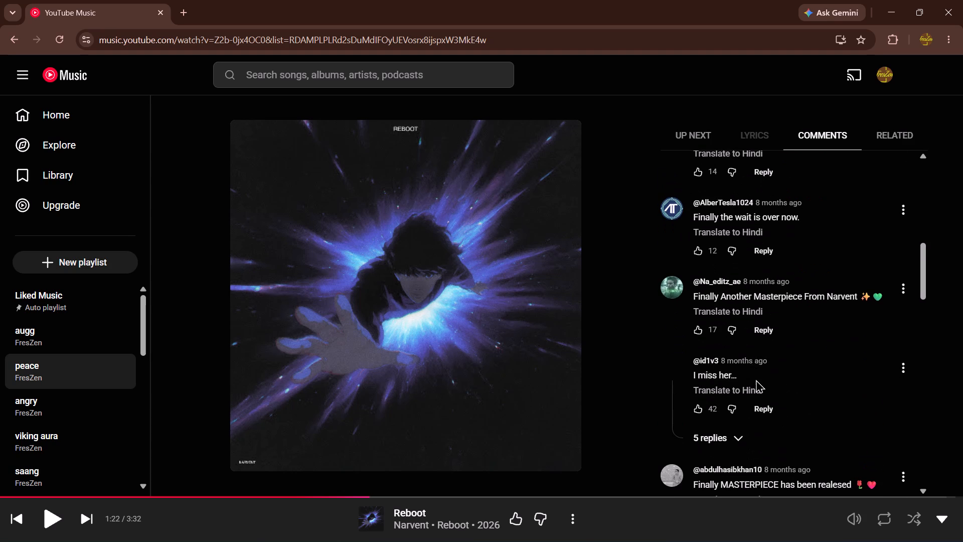
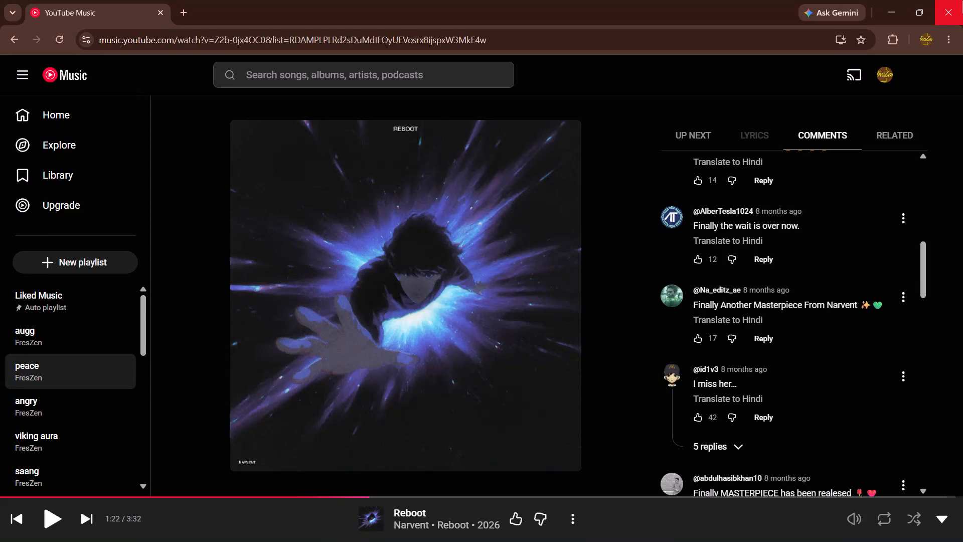
Close the browser window playing Reboot and reopen YouTube Music in a new Chrome window.
{"action": "left_click", "coordinate": [962, 0]}
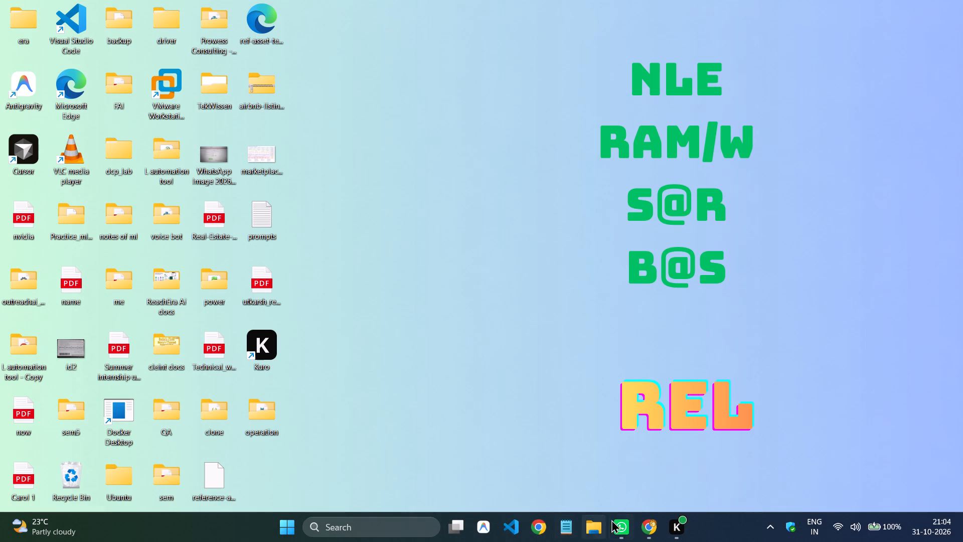
{"action": "left_click", "coordinate": [547, 529]}
{"action": "left_click", "coordinate": [535, 387]}
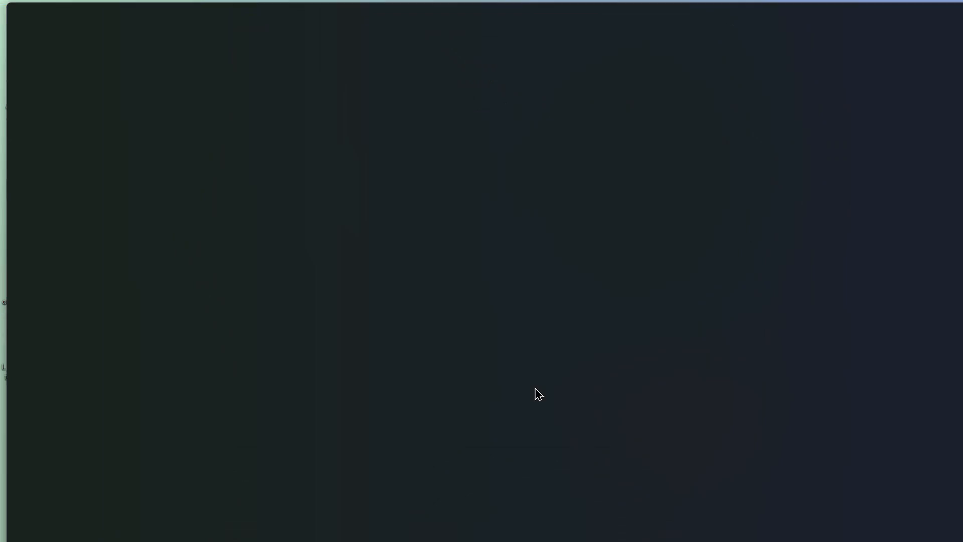
{"action": "left_click", "coordinate": [486, 382]}
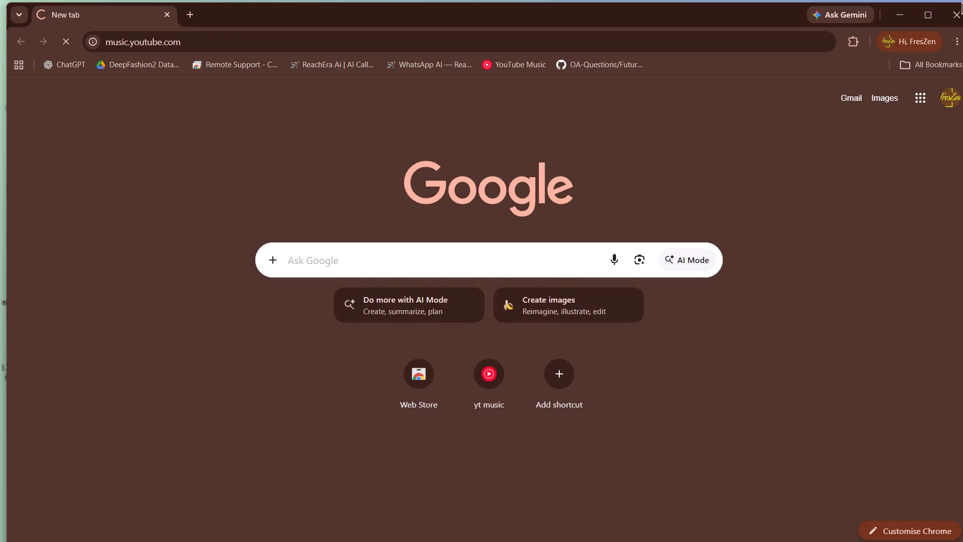
{"action": "left_click", "coordinate": [937, 8]}
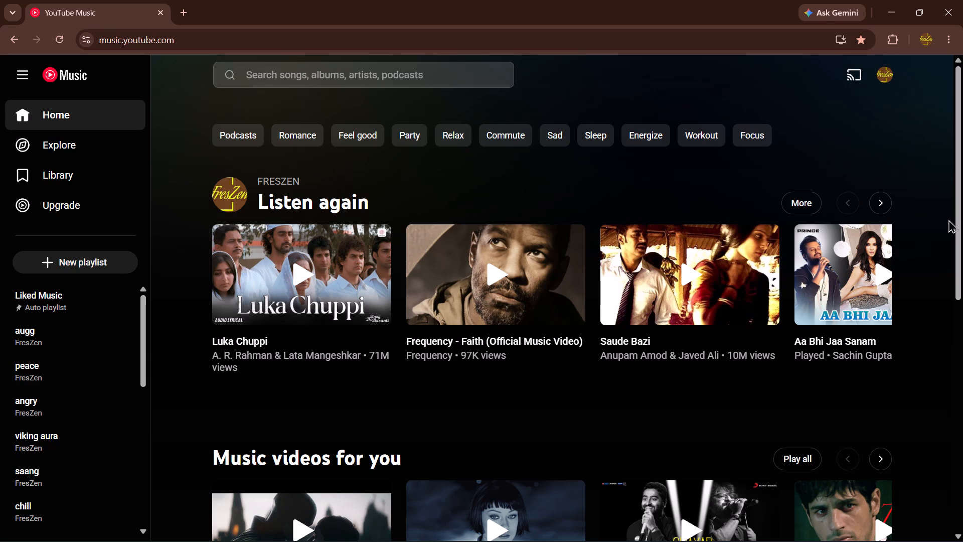
Start the song Luka Chuppi from the Listen again row and pause it after a few seconds.
{"action": "scroll", "coordinate": [948, 219], "scroll_direction": "down", "scroll_amount": 1}
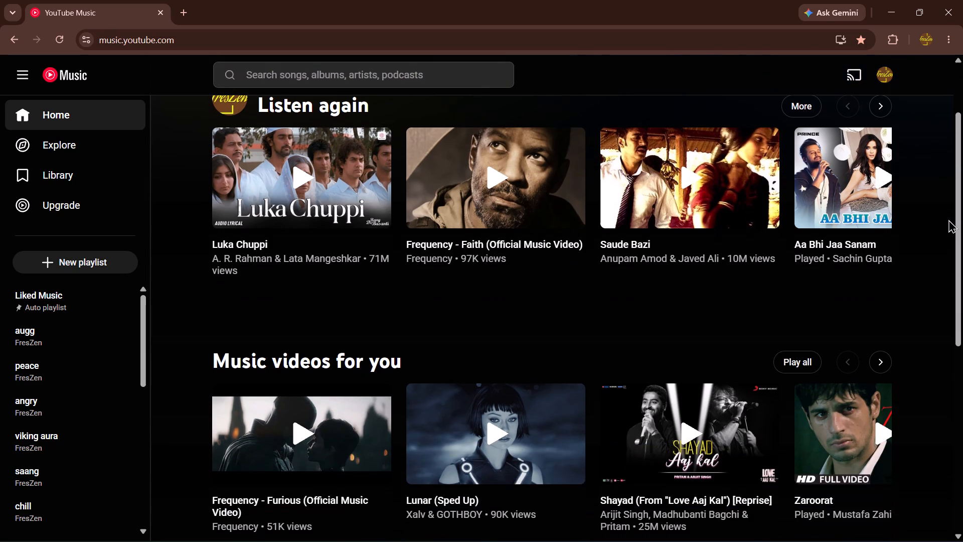
{"action": "scroll", "coordinate": [948, 219], "scroll_direction": "up", "scroll_amount": 1}
{"action": "left_click", "coordinate": [300, 234]}
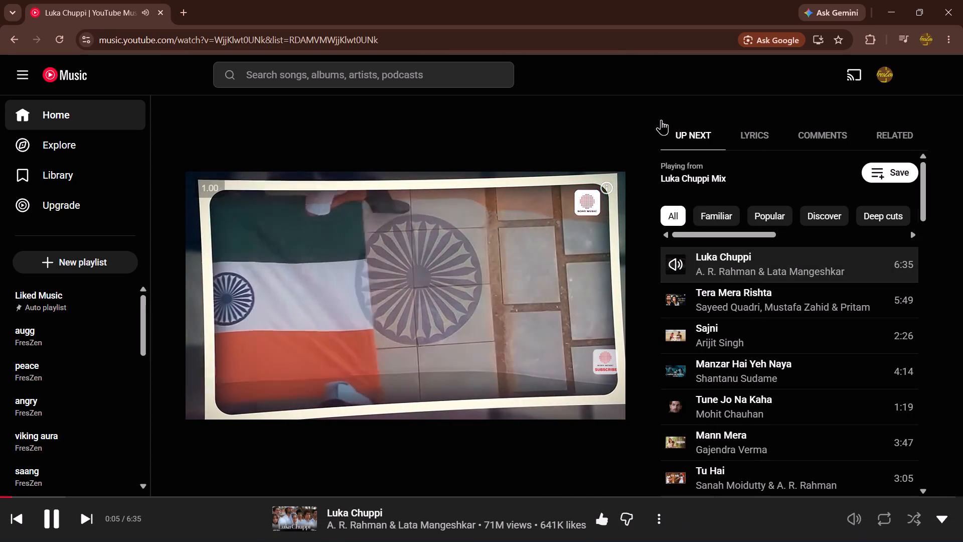
{"action": "left_click", "coordinate": [498, 255]}
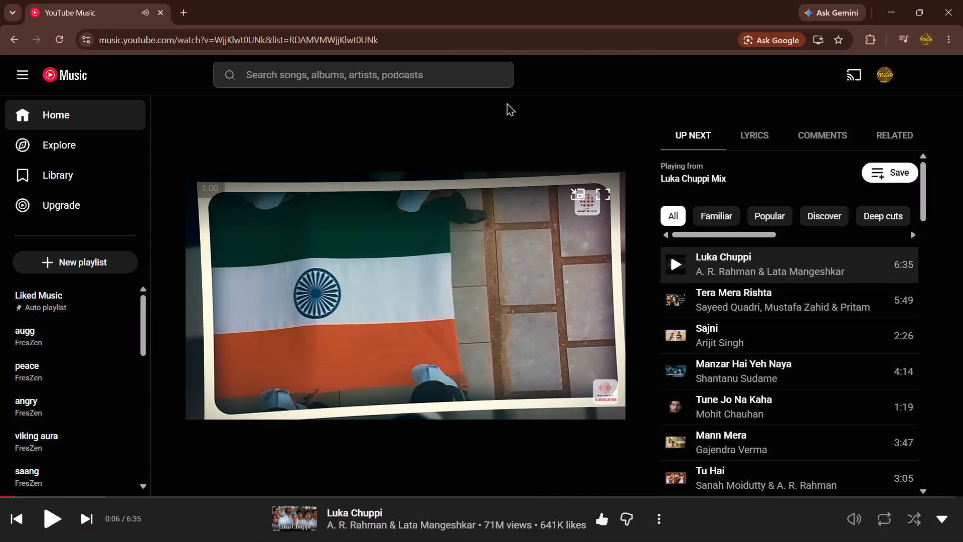